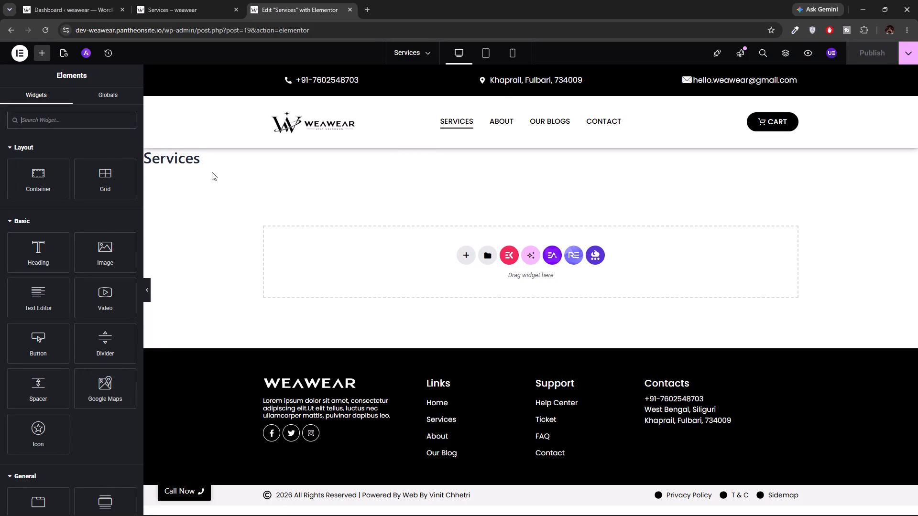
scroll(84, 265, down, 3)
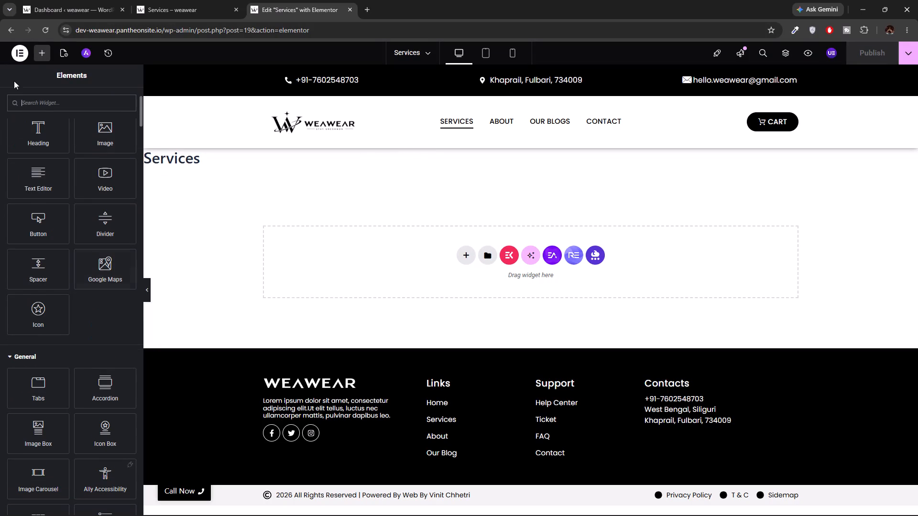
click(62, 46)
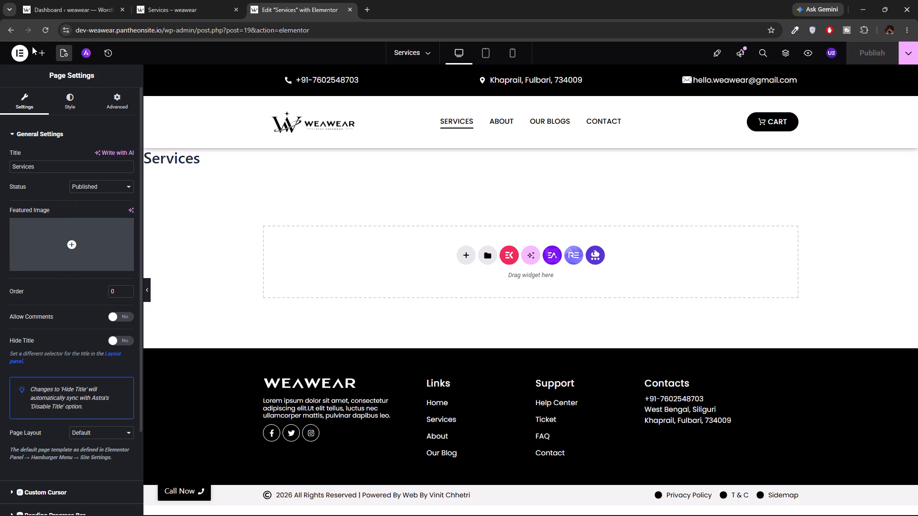
Add a new page from the WordPress dashboard and title it "Products".
click(93, 0)
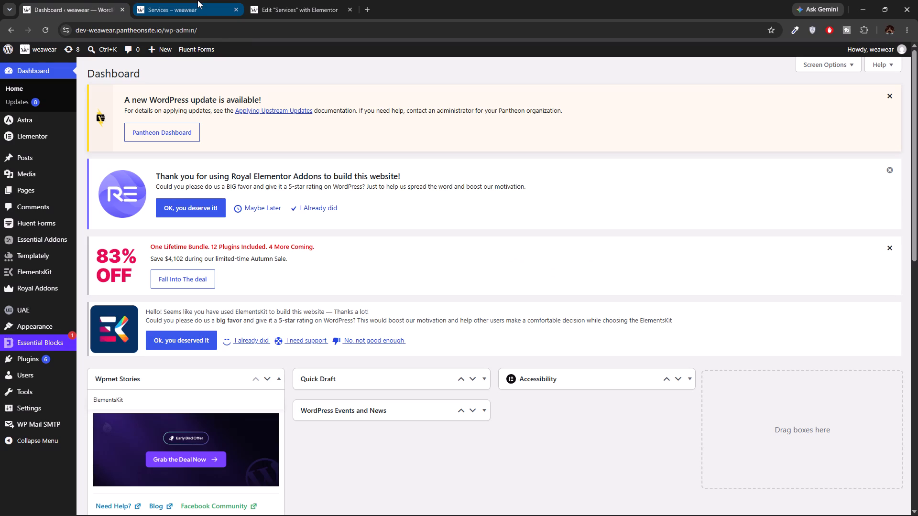
click(197, 0)
click(63, 0)
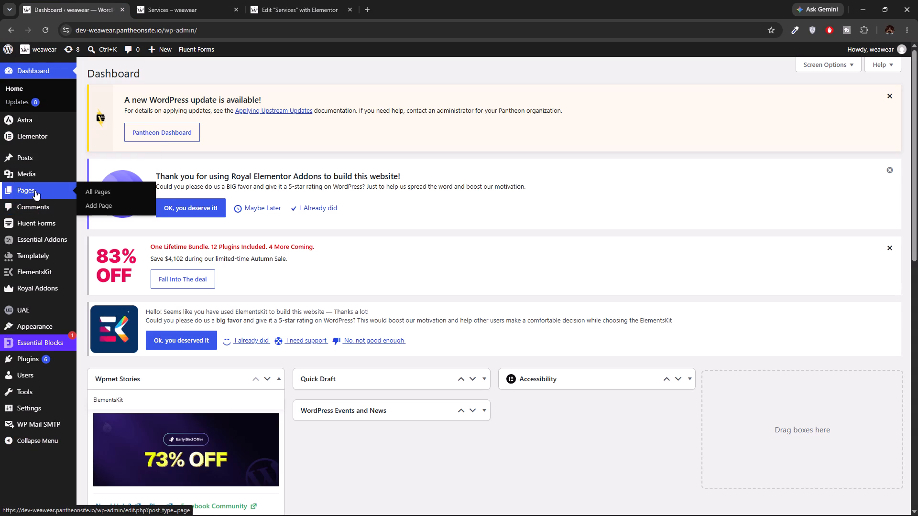
click(92, 201)
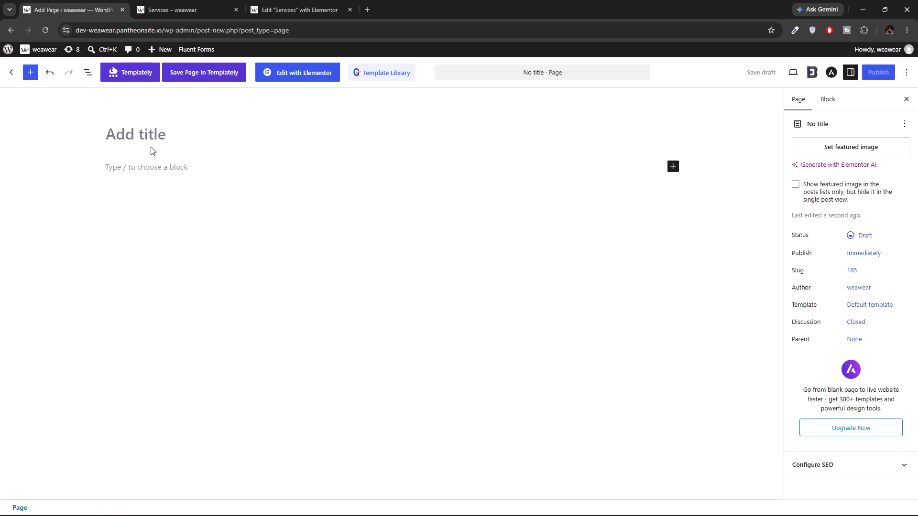
click(175, 126)
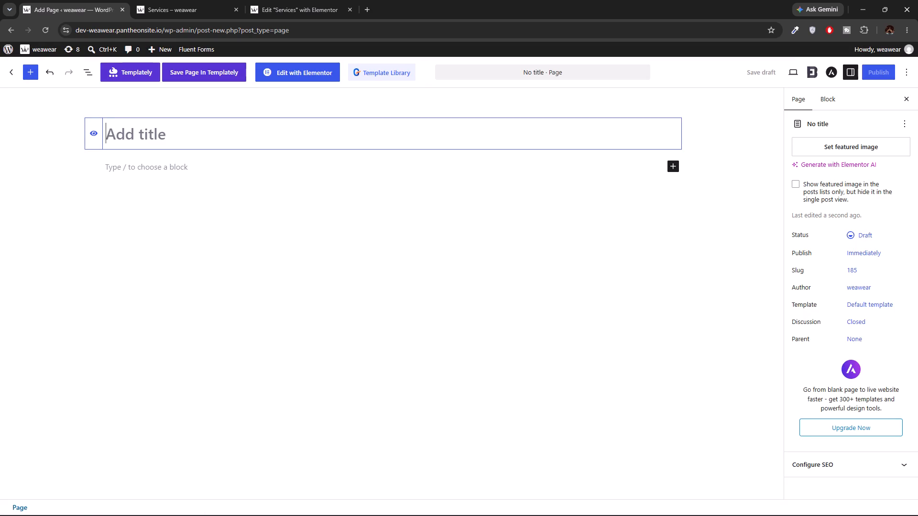
text(Product)
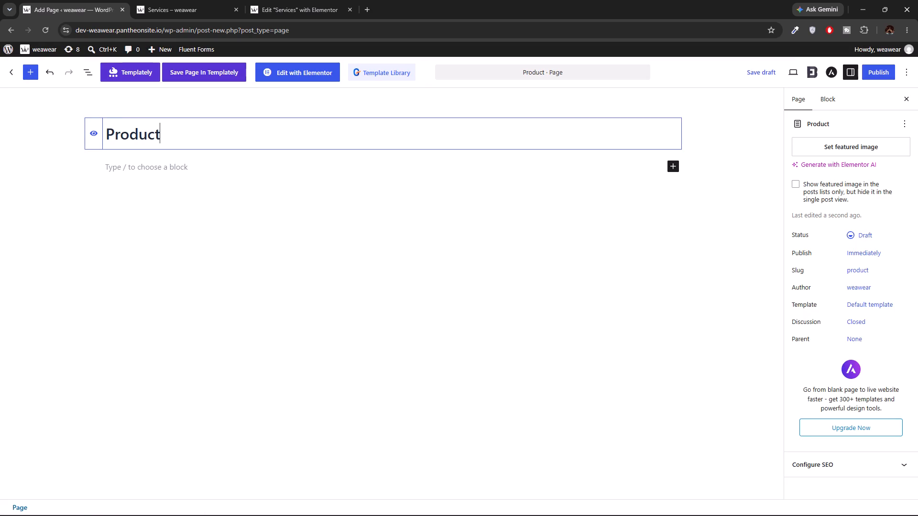
key(s)
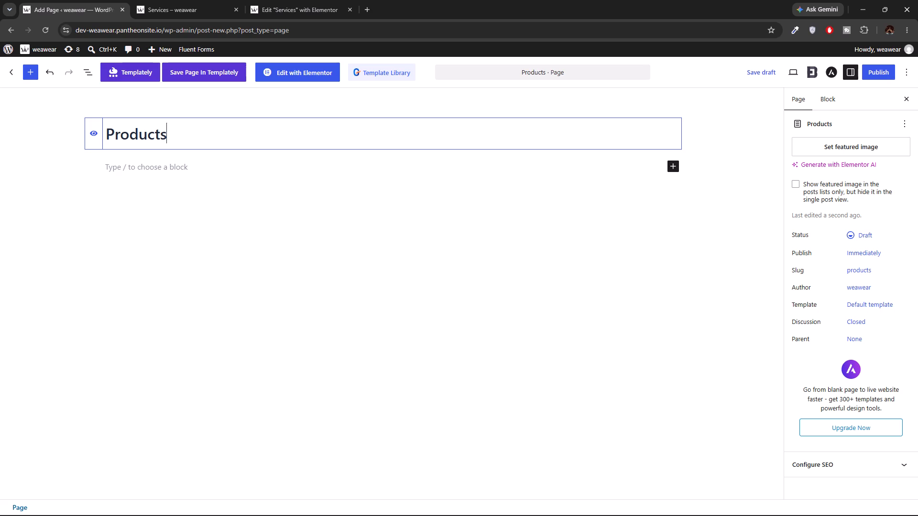
Check how the existing Services page is titled, and retitle the new page in capitals as "PRODUCTS".
click(262, 0)
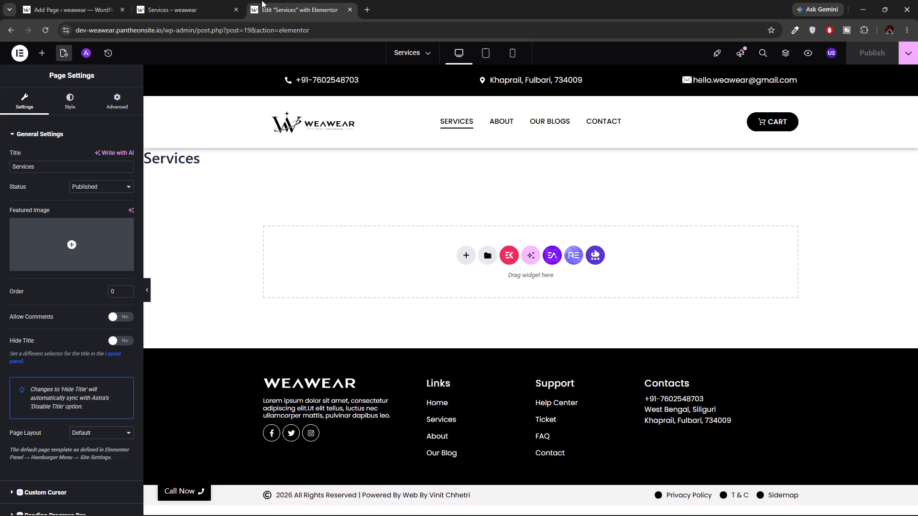
click(234, 0)
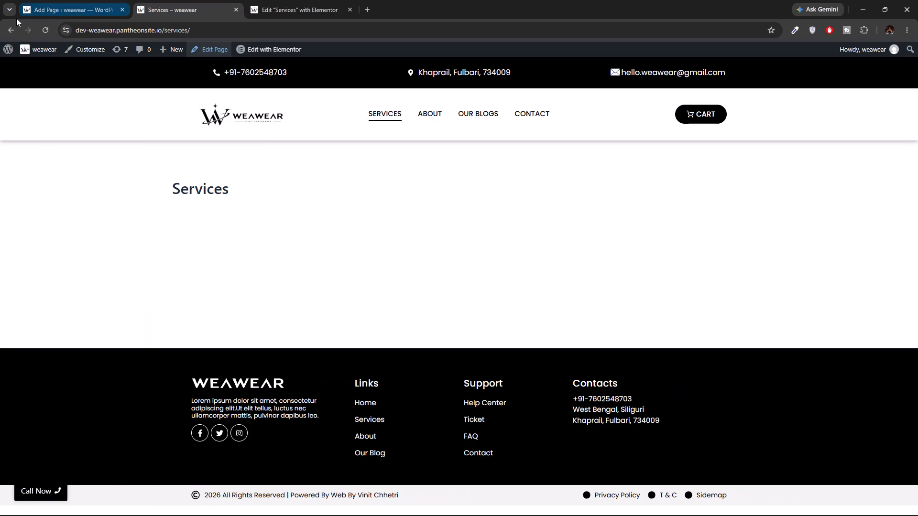
click(66, 0)
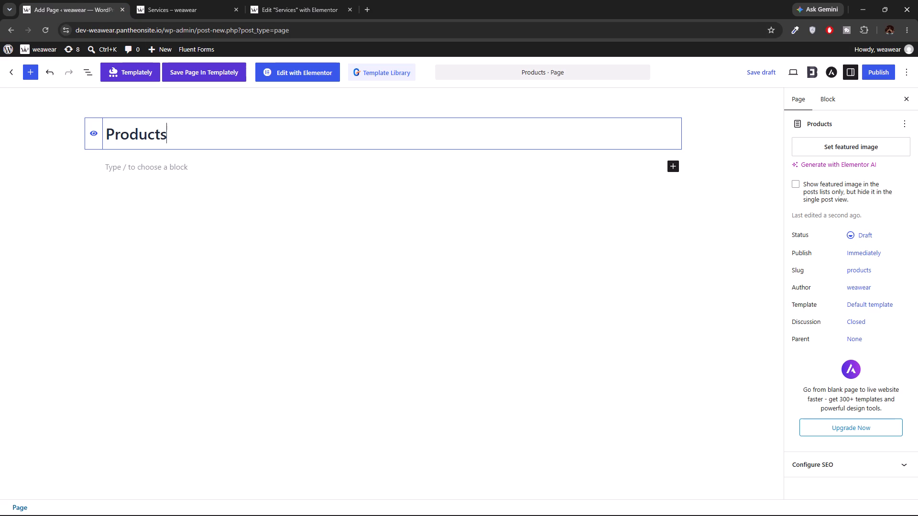
key(BackSpace)
key(BackSpace)
key(BackSpace)
key(BackSpace)
key(BackSpace)
key(BackSpace)
key(BackSpace)
key(BackSpace)
key(BackSpace)
key(BackSpace)
key(BackSpace)
key(BackSpace)
key(BackSpace)
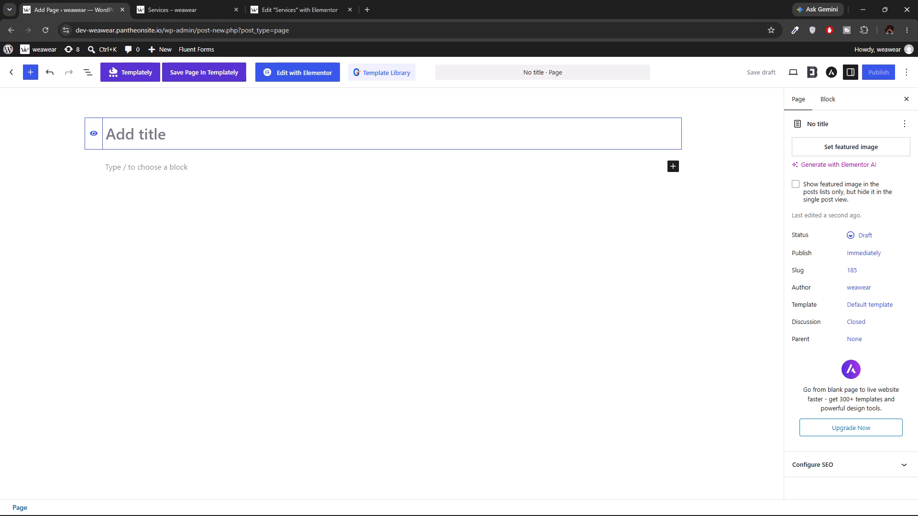
text(PRODUCTS)
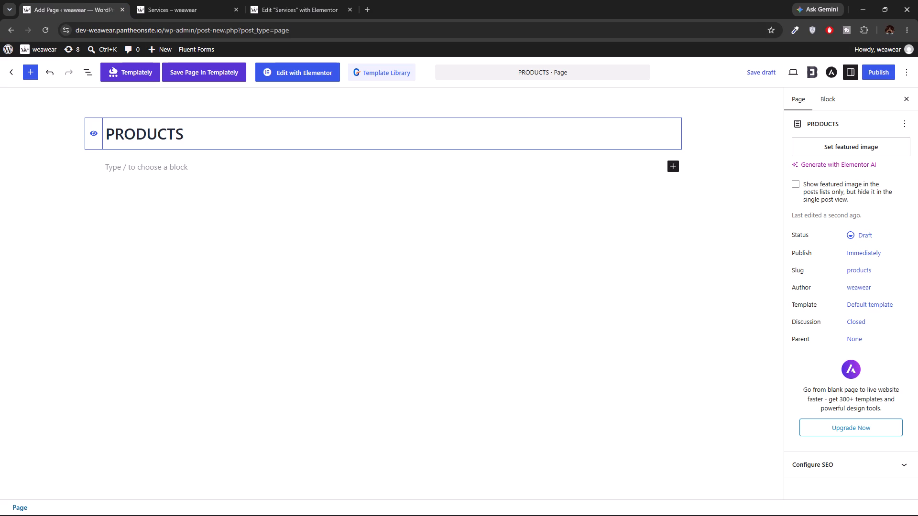
Publish the PRODUCTS page.
click(887, 74)
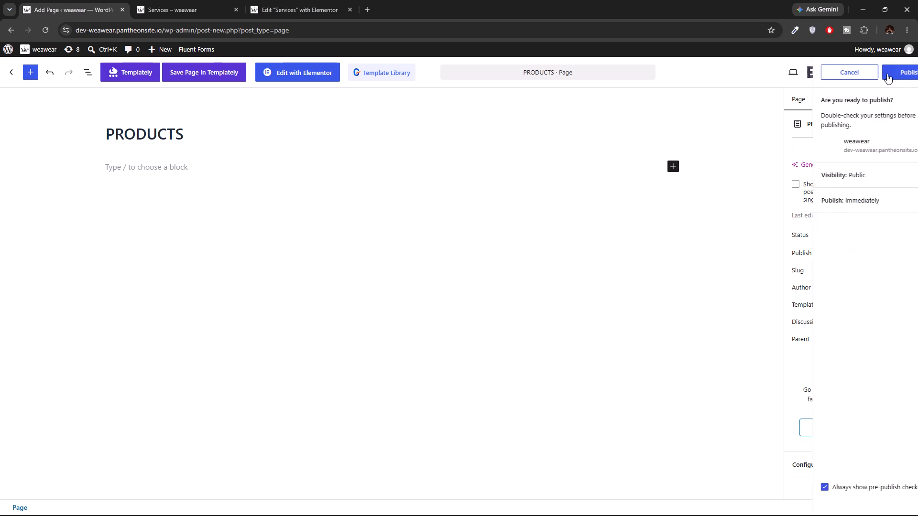
click(887, 74)
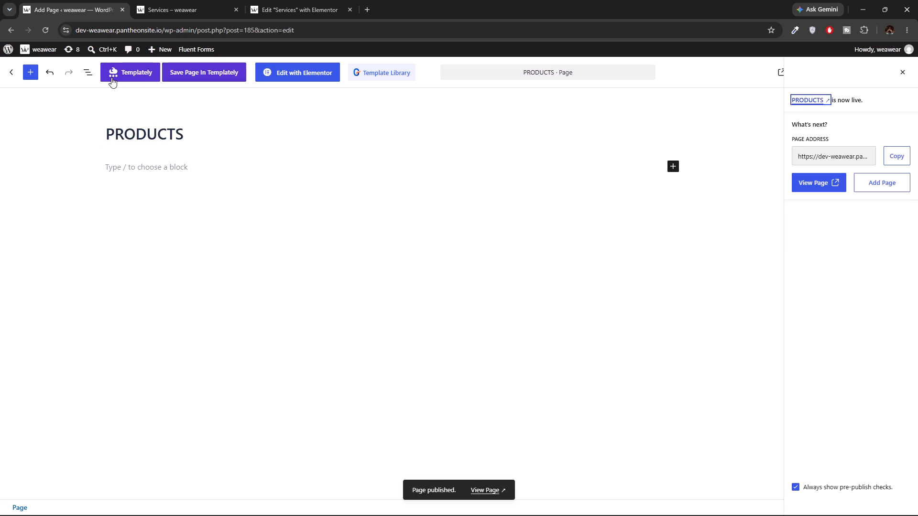
Add the PRODUCTS page as an item in the site's navigation menu, weawear Menu 1.
click(11, 31)
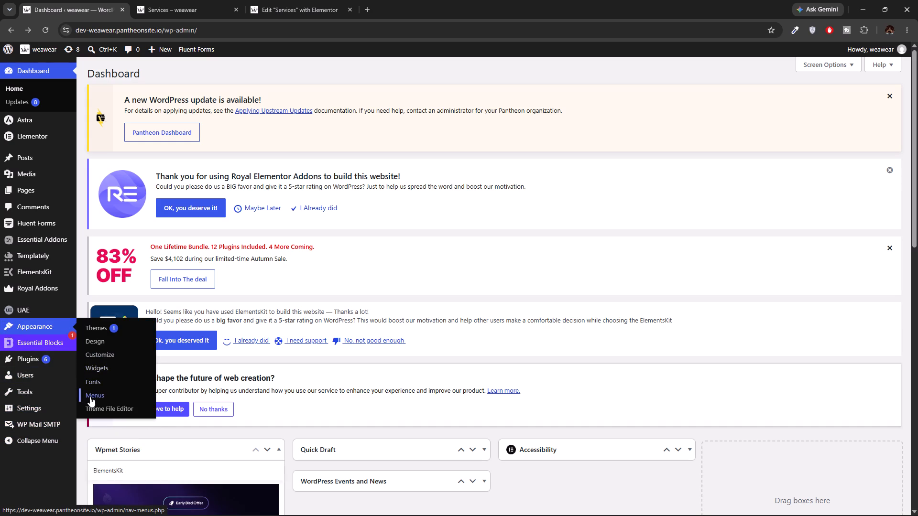
click(90, 397)
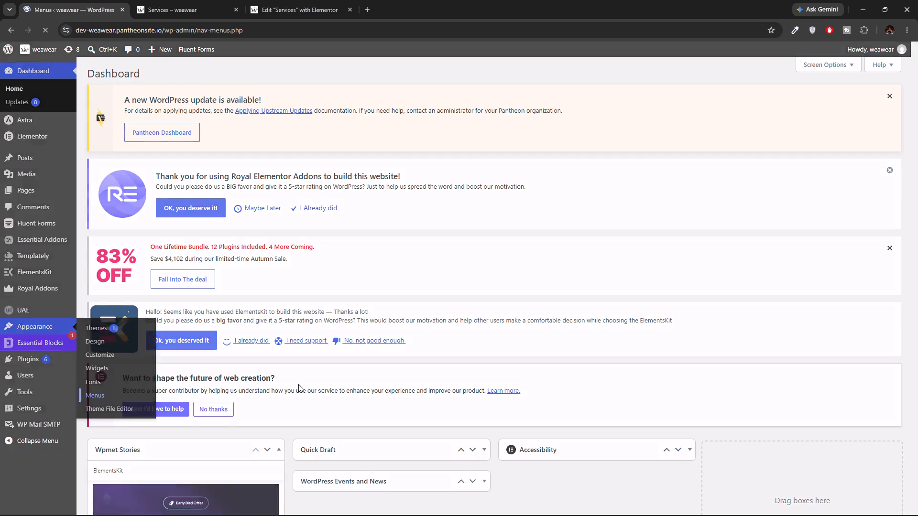
scroll(298, 384, down, 2)
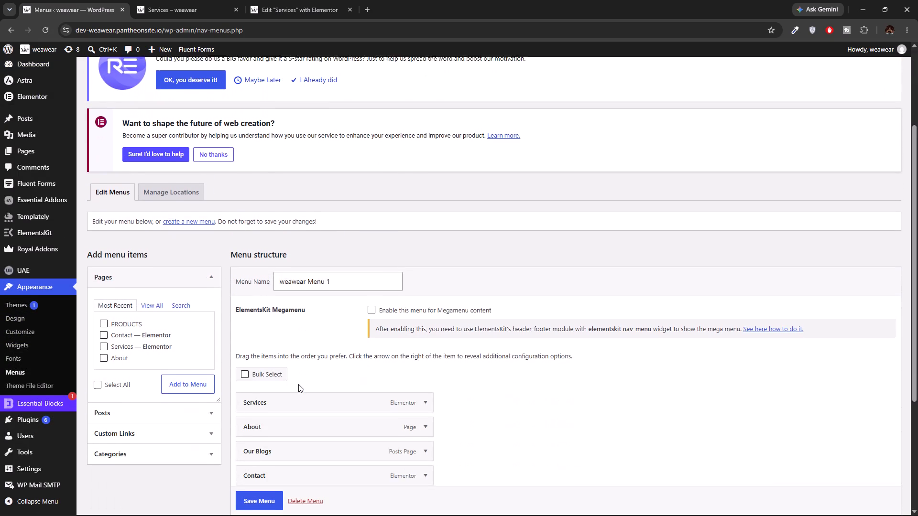
scroll(298, 384, down, 3)
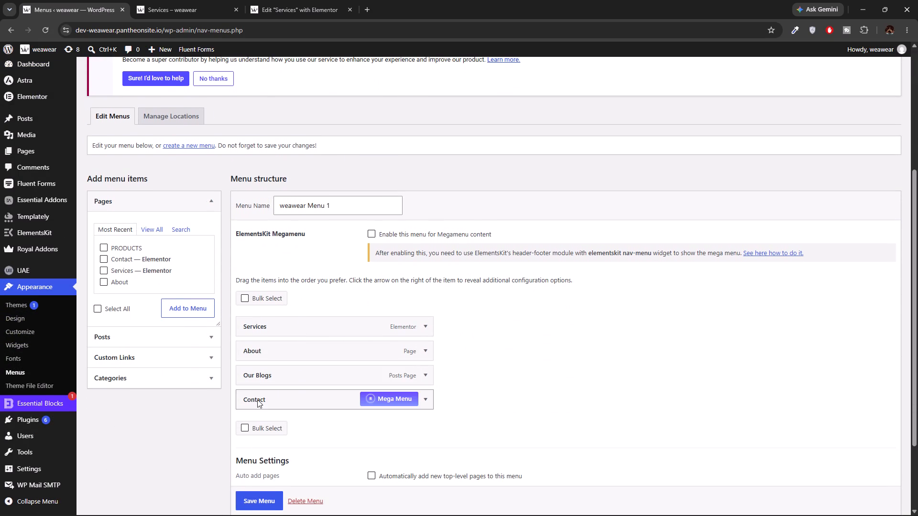
click(104, 249)
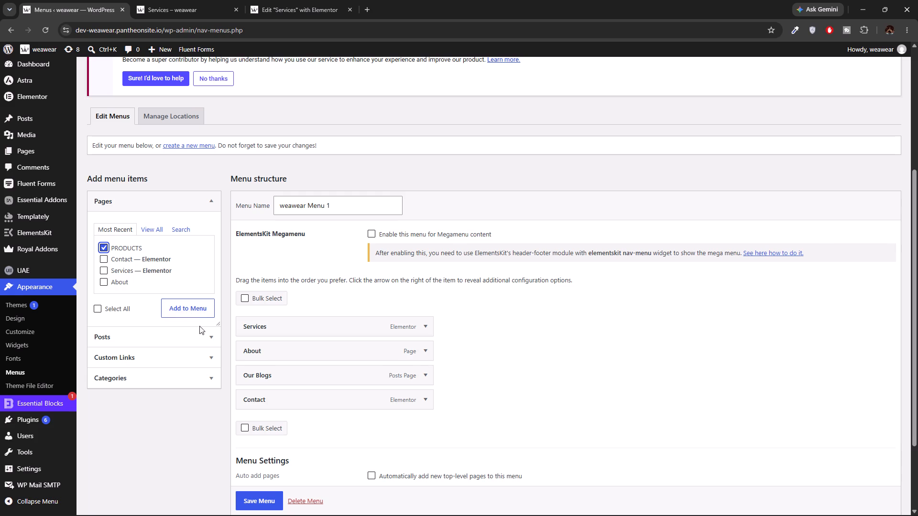
click(190, 310)
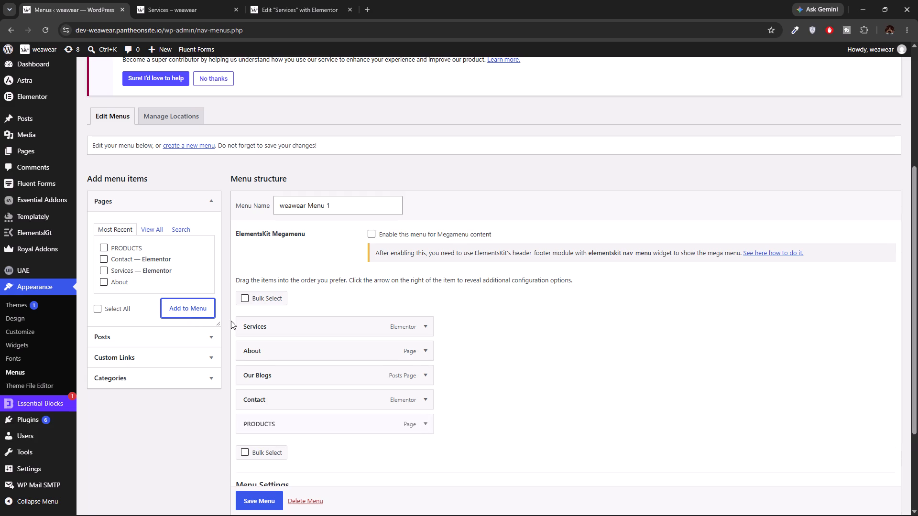
Remove the Services item from weawear Menu 1.
click(424, 329)
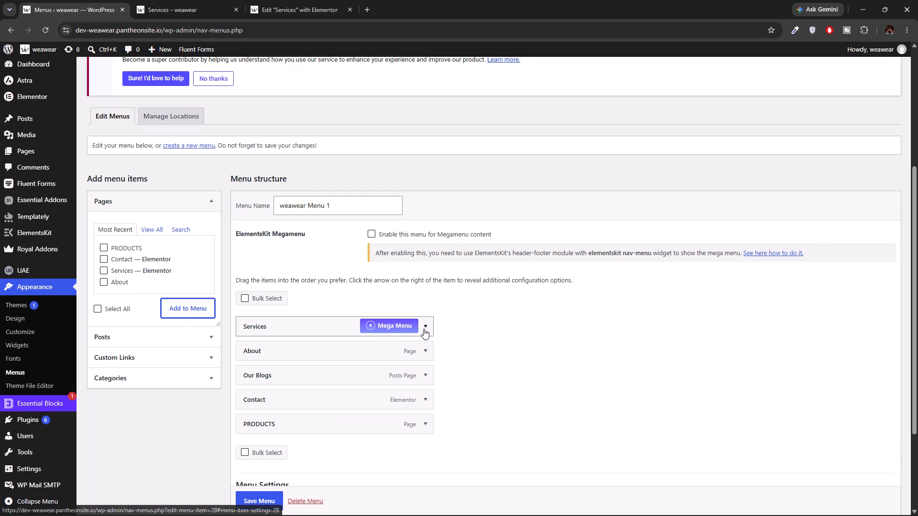
scroll(309, 410, down, 1)
click(255, 425)
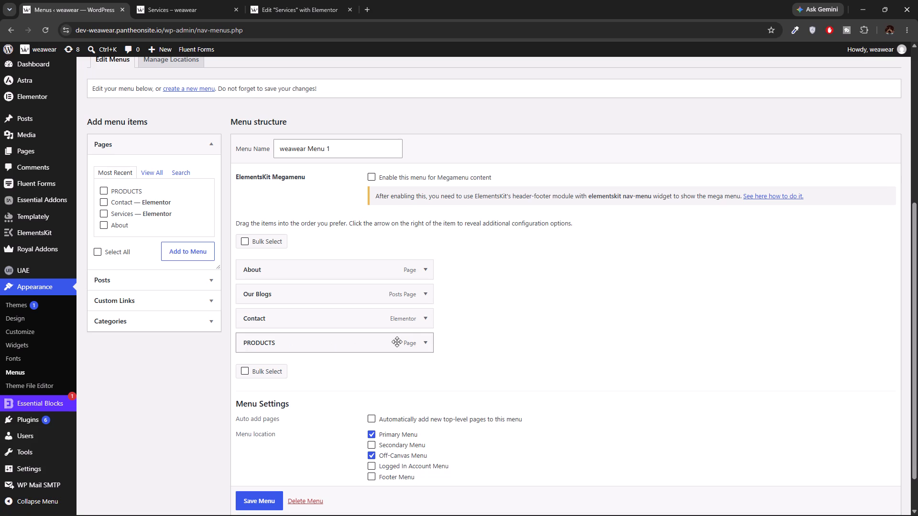
Move the PRODUCTS item to the first place in the menu structure, above About, and save the menu.
drag(409, 341, 386, 323)
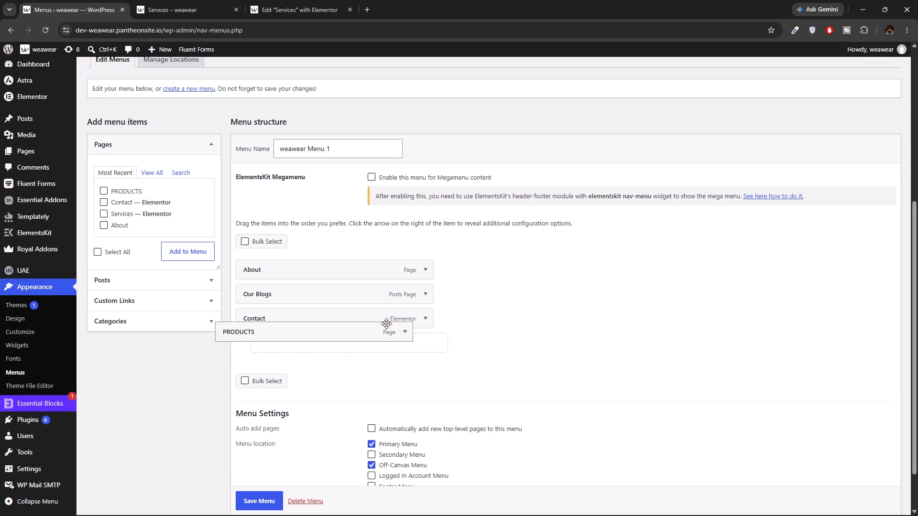
drag(386, 323, 400, 265)
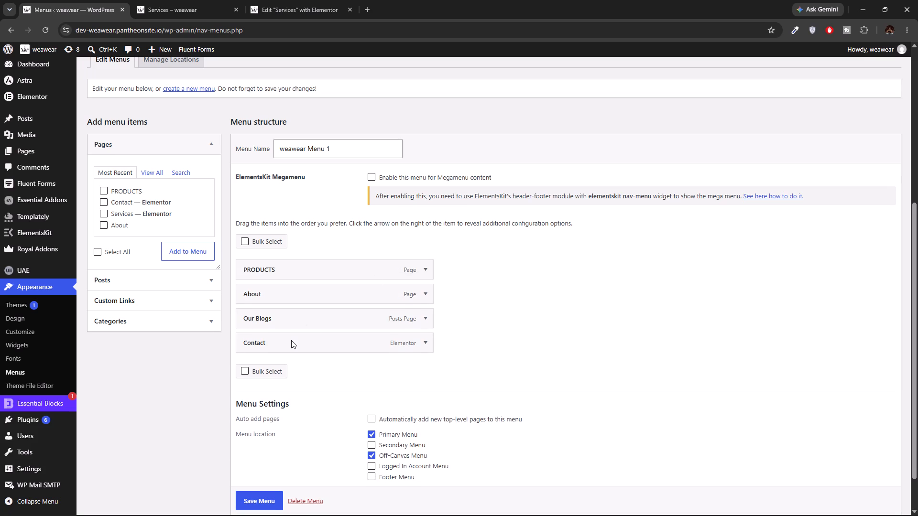
click(252, 498)
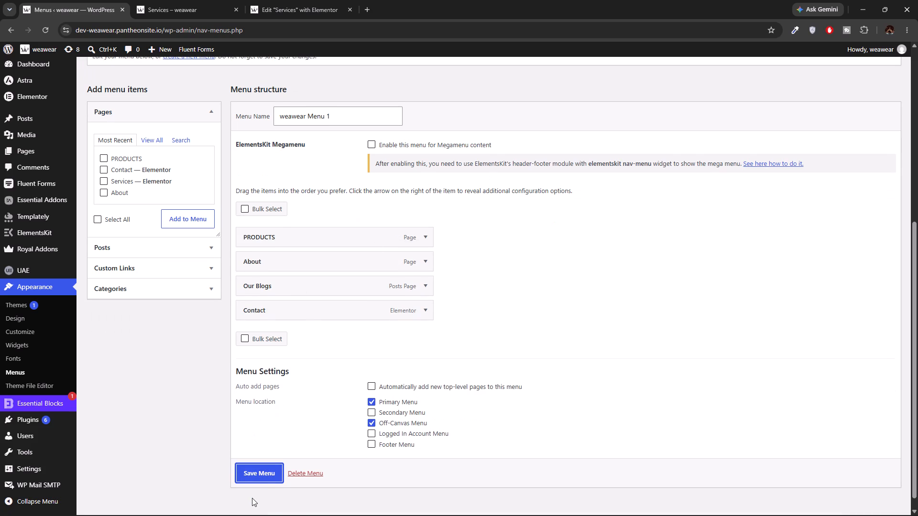
click(255, 476)
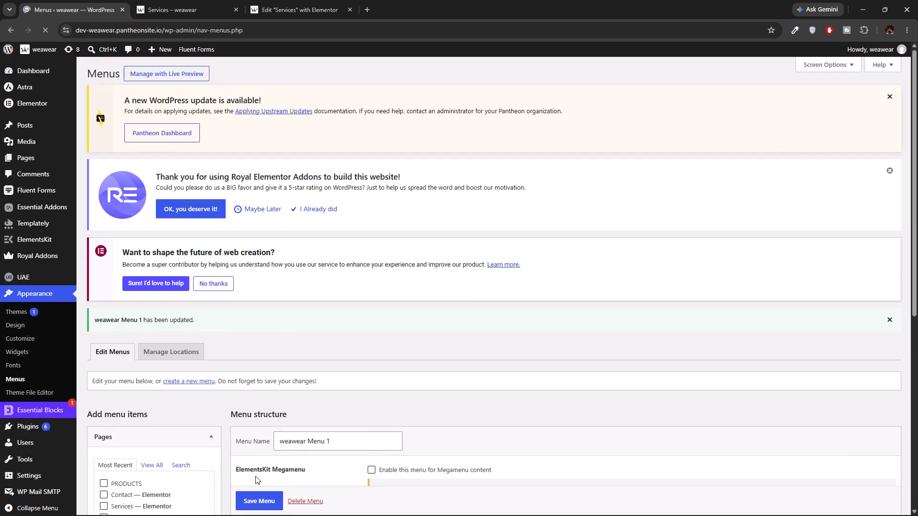
Reload the live Services page and its Elementor editor to check the header navigation.
click(186, 0)
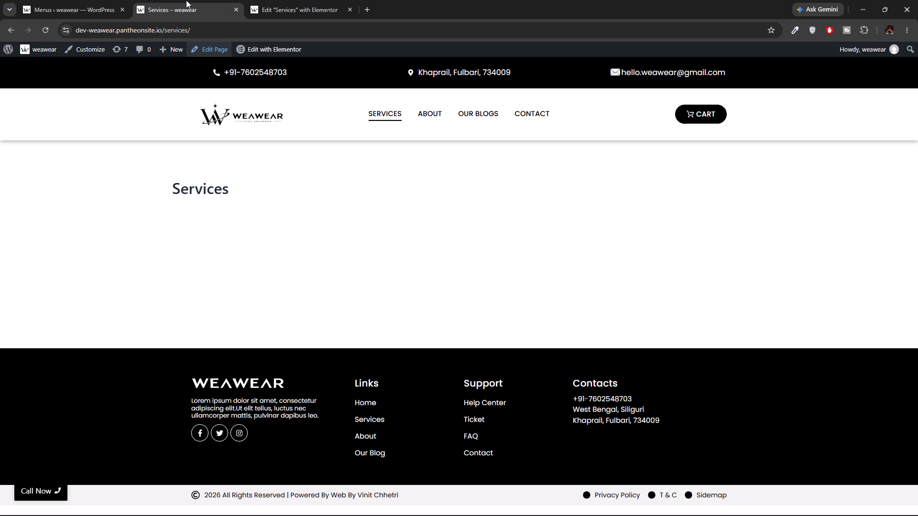
click(49, 33)
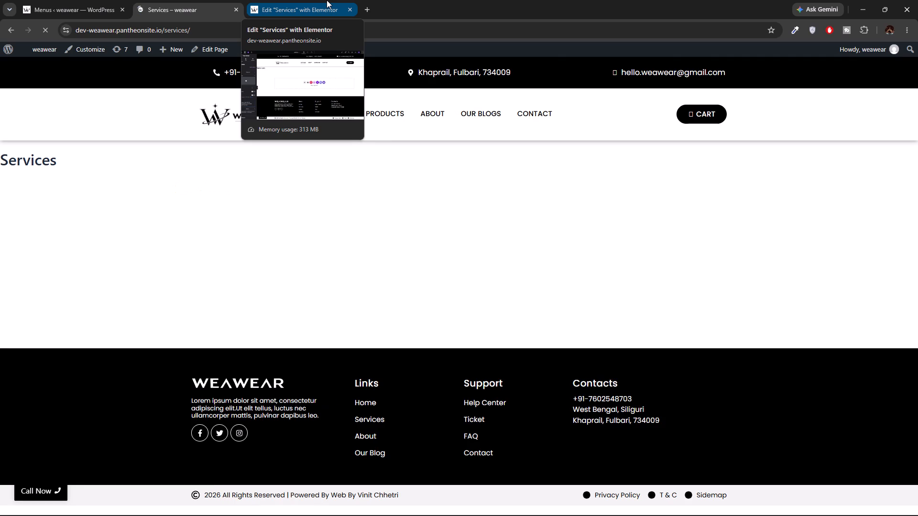
click(268, 0)
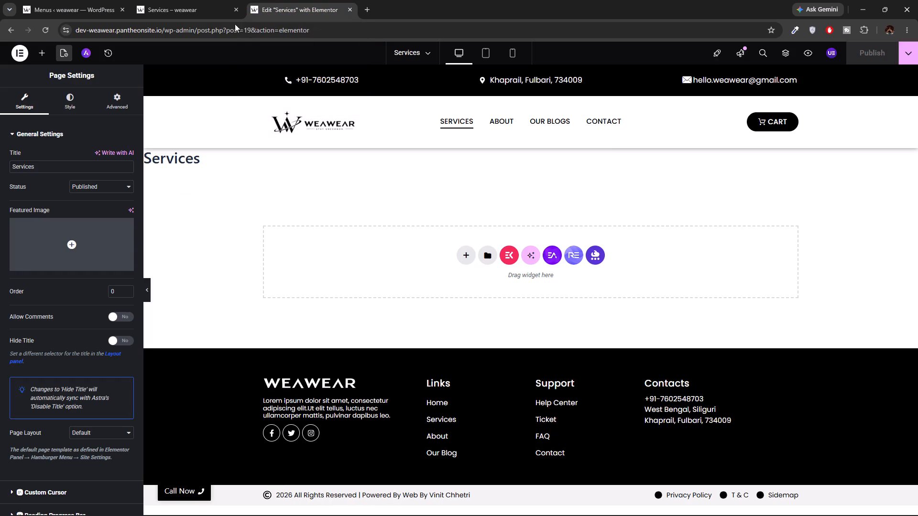
click(47, 30)
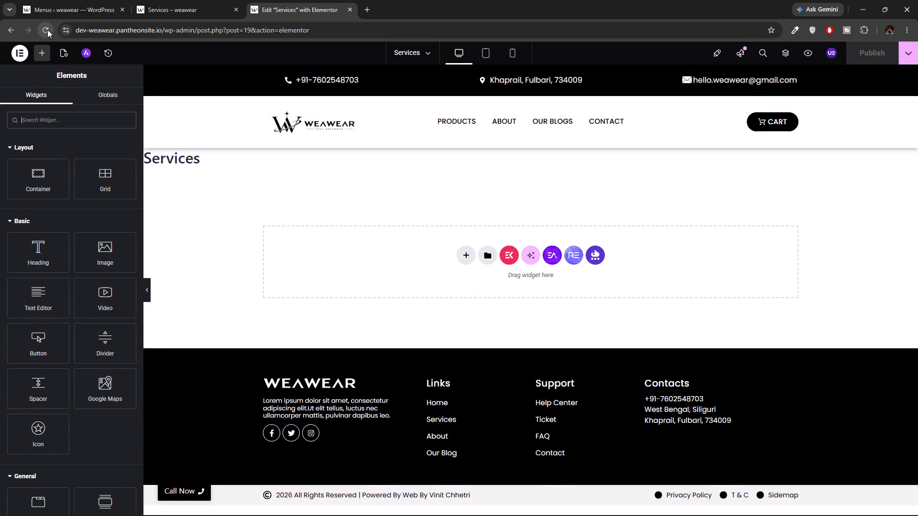
Hide the page title in the Services page's settings.
click(62, 49)
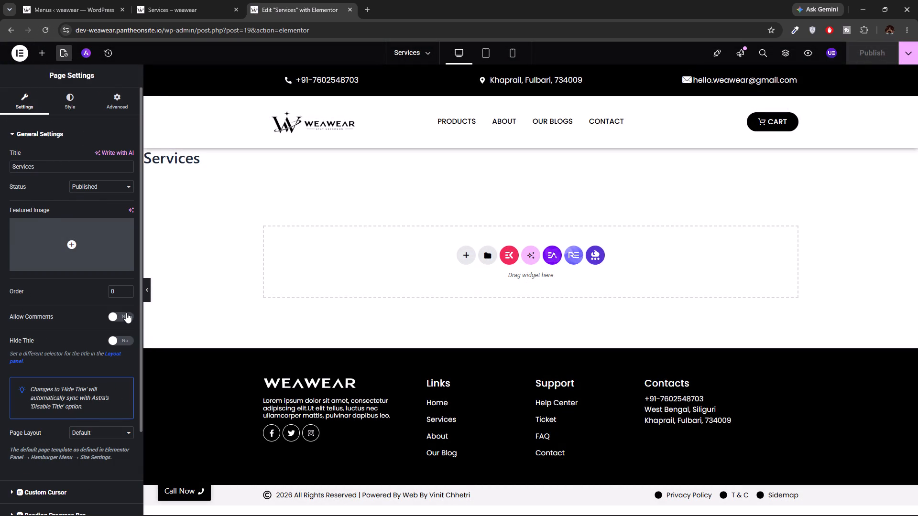
click(120, 336)
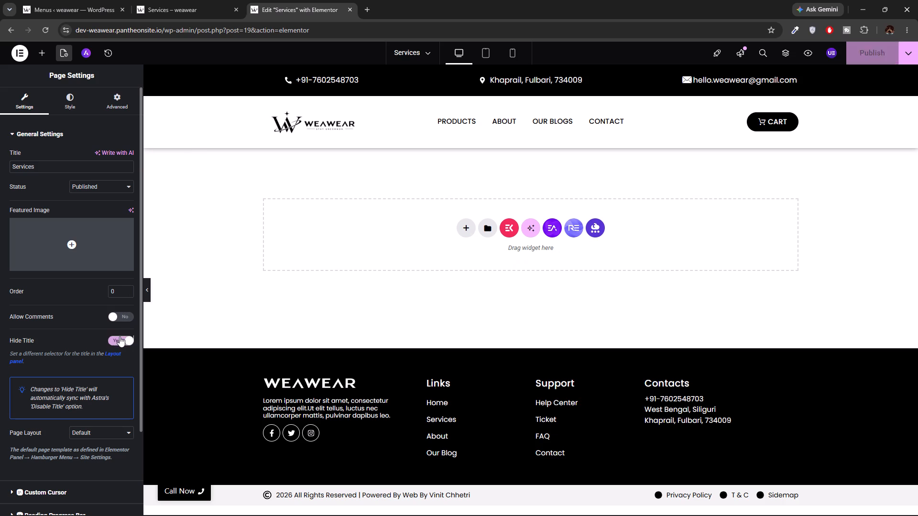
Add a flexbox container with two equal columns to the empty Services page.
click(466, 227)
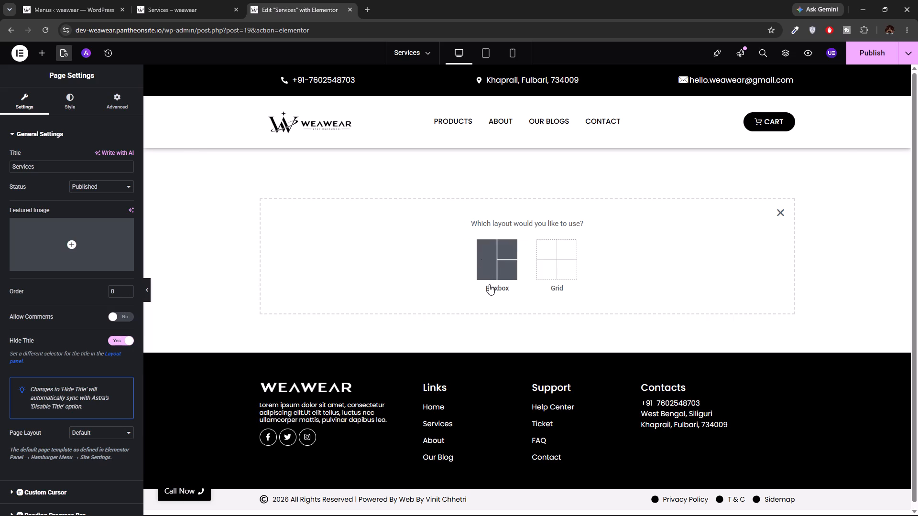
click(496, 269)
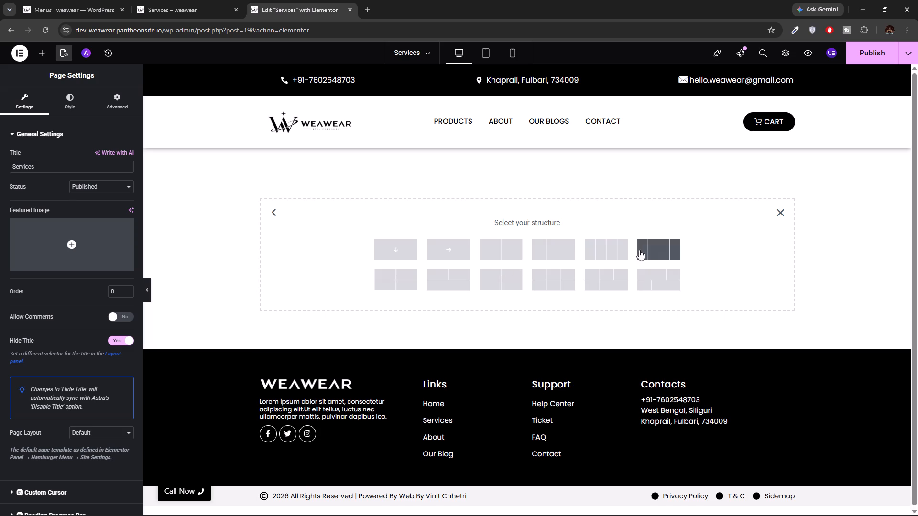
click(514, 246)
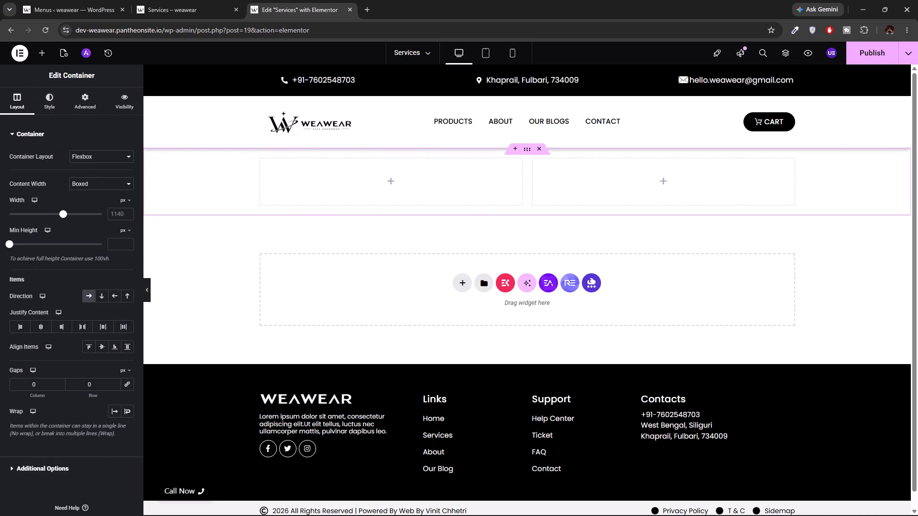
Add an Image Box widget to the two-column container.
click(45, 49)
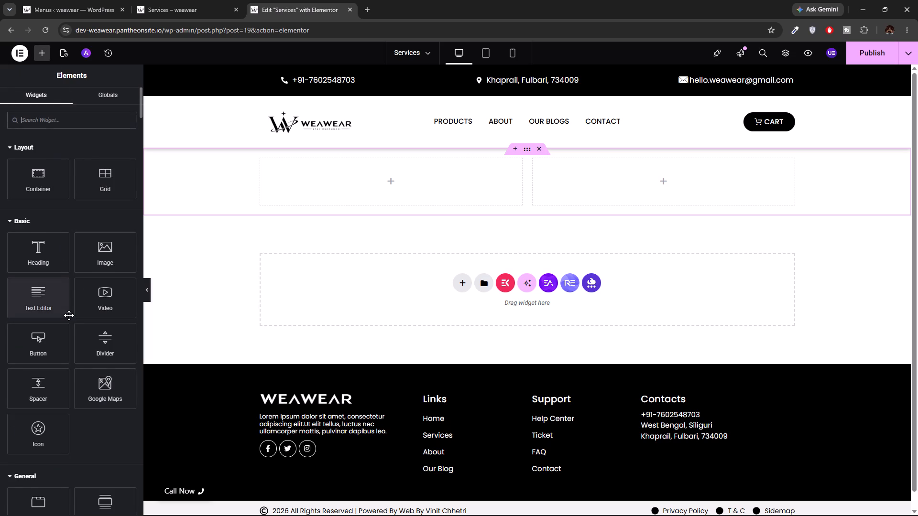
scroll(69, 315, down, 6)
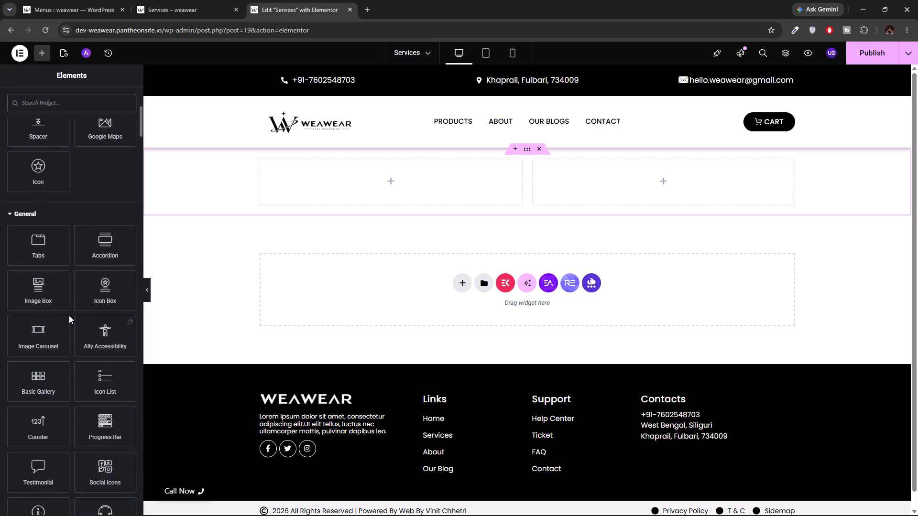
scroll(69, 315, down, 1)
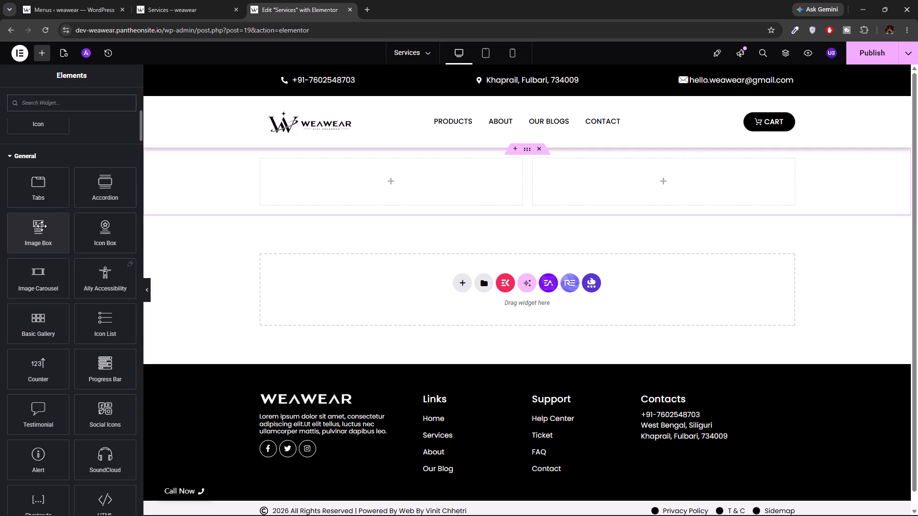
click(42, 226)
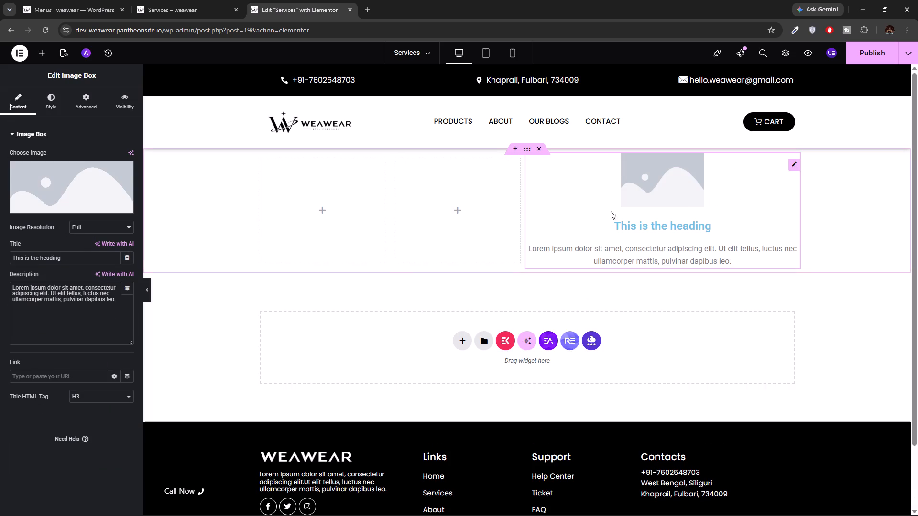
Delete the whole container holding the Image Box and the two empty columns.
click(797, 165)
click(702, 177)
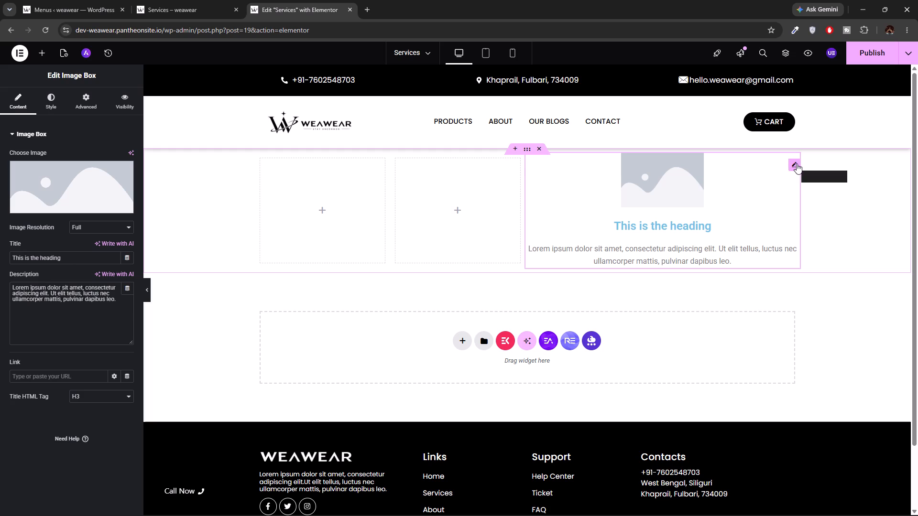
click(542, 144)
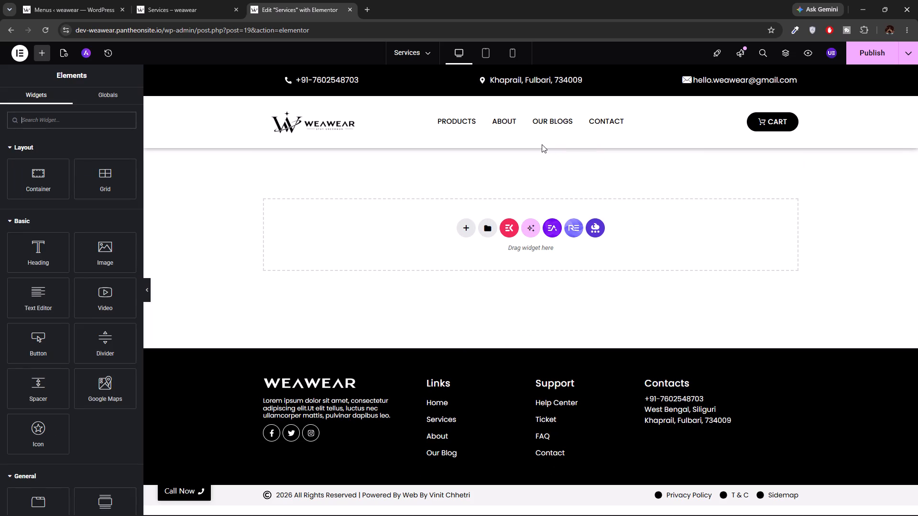
Add a new flexbox container with two equal columns to the Services page.
click(465, 224)
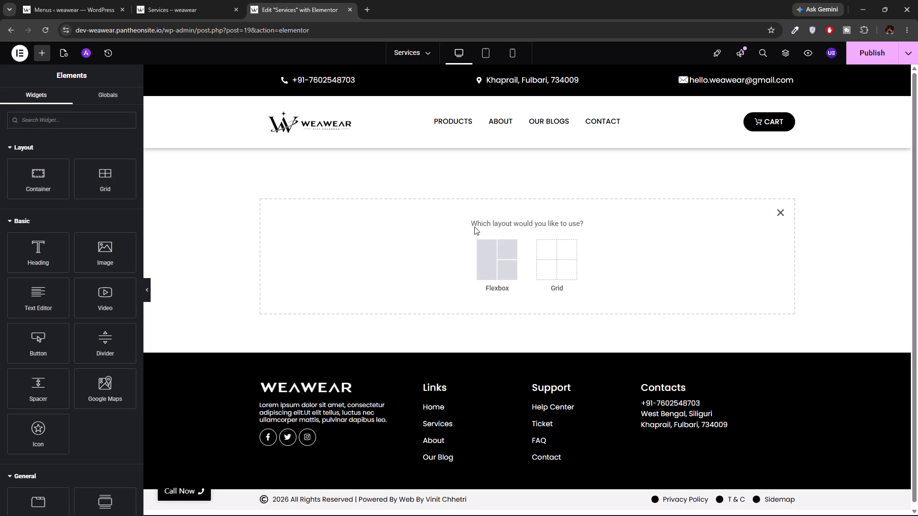
click(513, 258)
click(502, 245)
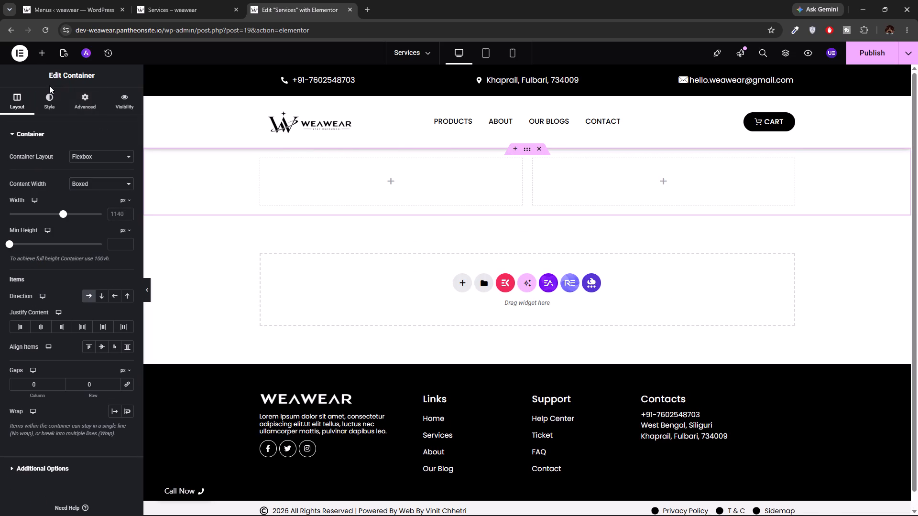
Place an Image Box widget inside the first column of the new container.
click(41, 54)
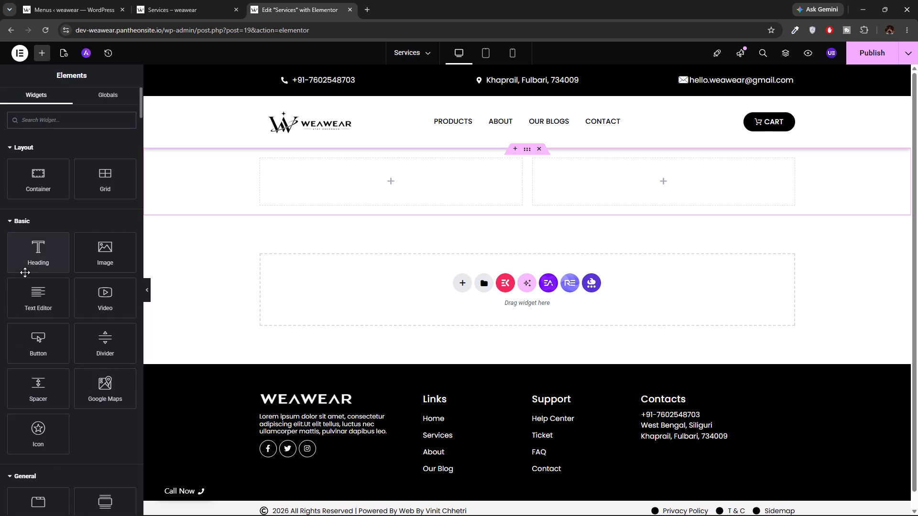
scroll(60, 386, down, 4)
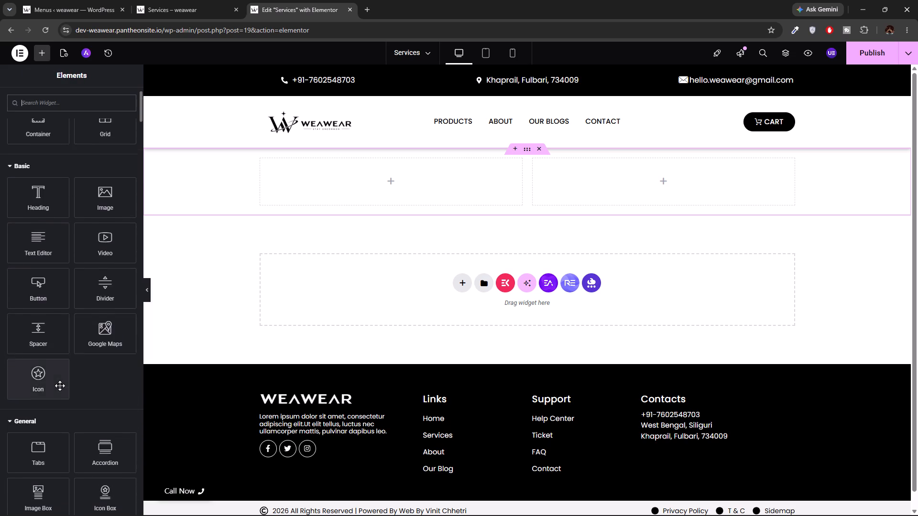
scroll(60, 386, down, 1)
drag(29, 386, 261, 278)
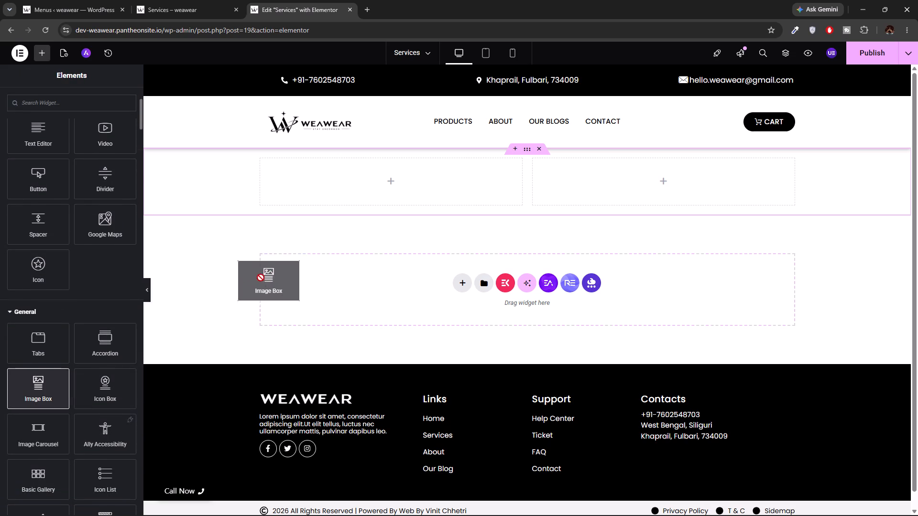
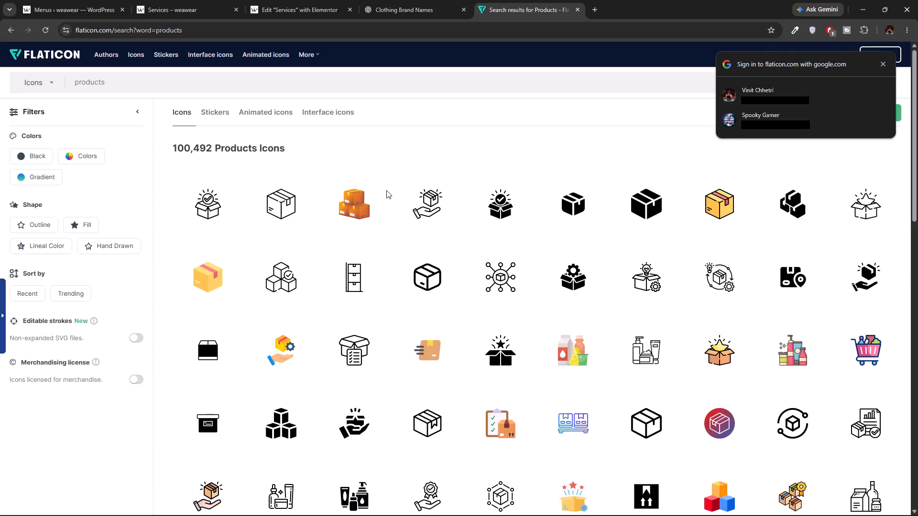
scroll(386, 190, down, 3)
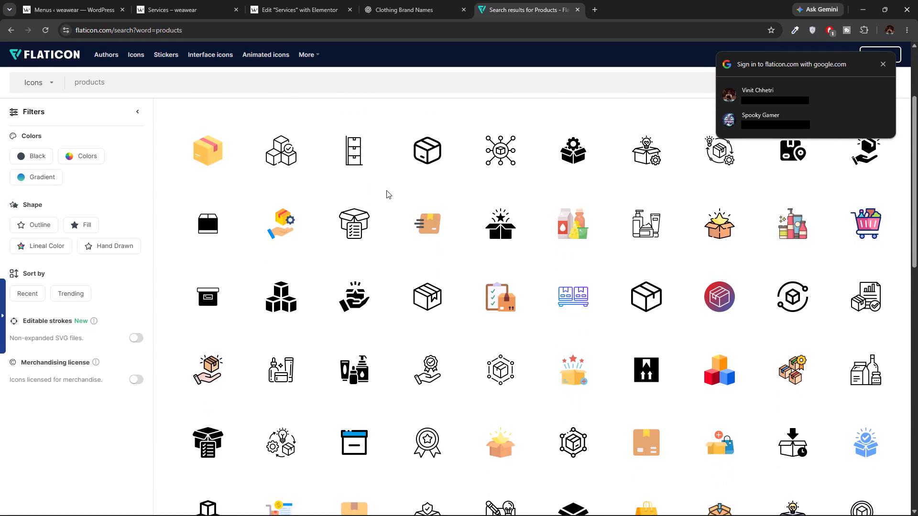
scroll(386, 190, down, 7)
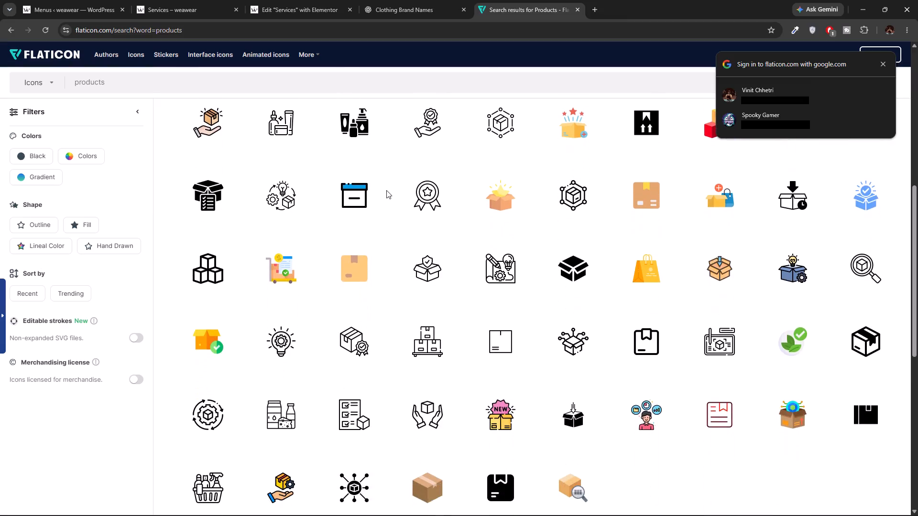
scroll(386, 190, up, 1)
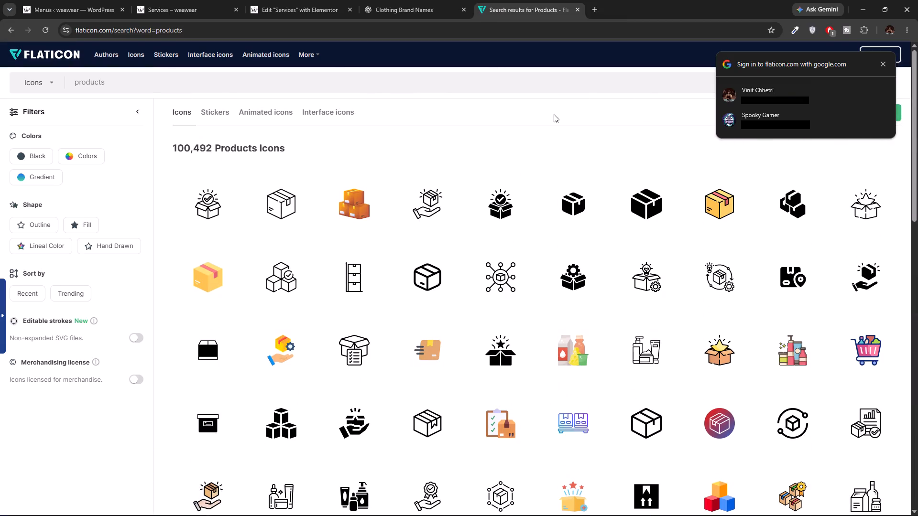
Dismiss the Google sign-in prompt, search Flaticon for "clothes" and download the outlined clothes hanger icon as a PNG.
click(881, 64)
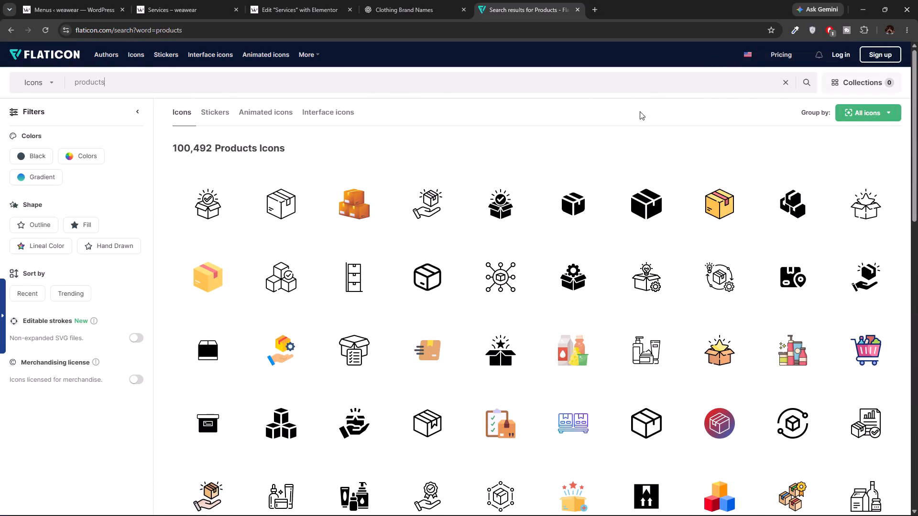
click(381, 86)
key(BackSpace)
key(BackSpace)
key(BackSpace)
key(BackSpace)
key(BackSpace)
key(BackSpace)
key(BackSpace)
key(BackSpace)
key(BackSpace)
key(BackSpace)
key(BackSpace)
text(clothes)
key(Return)
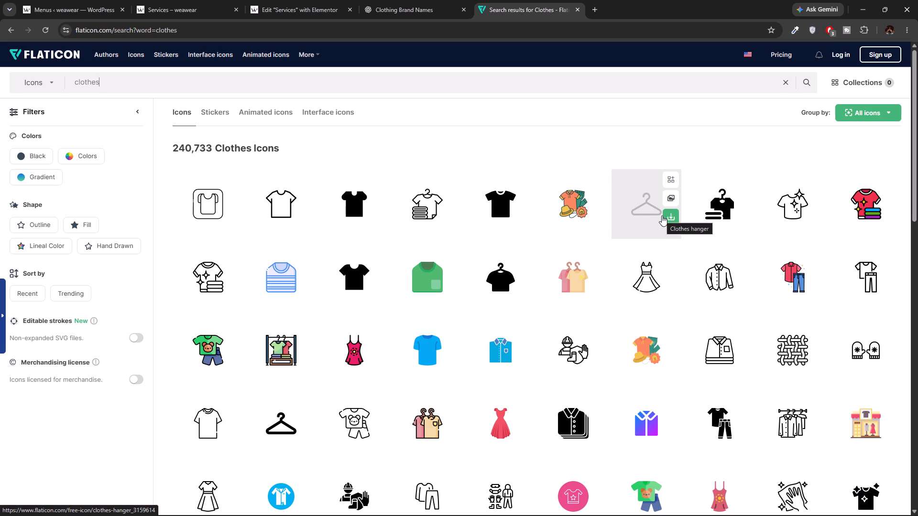
click(669, 215)
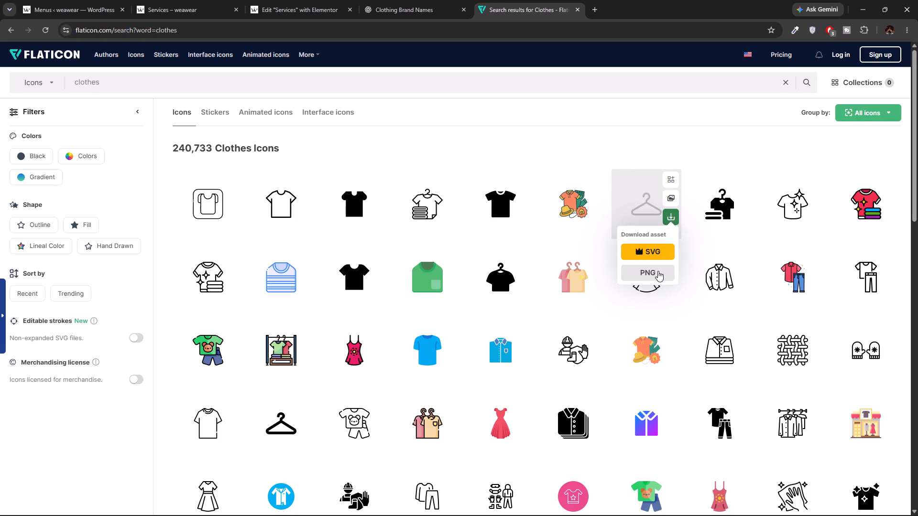
click(658, 271)
click(619, 250)
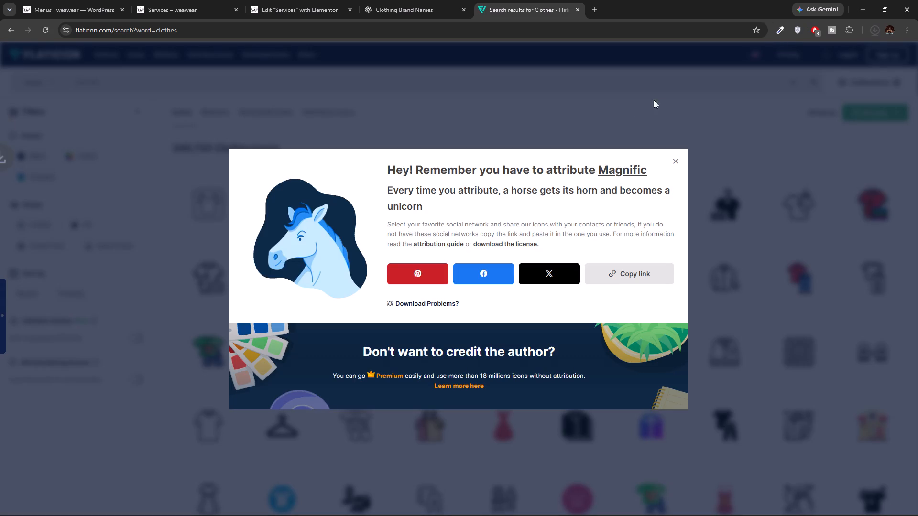
click(679, 161)
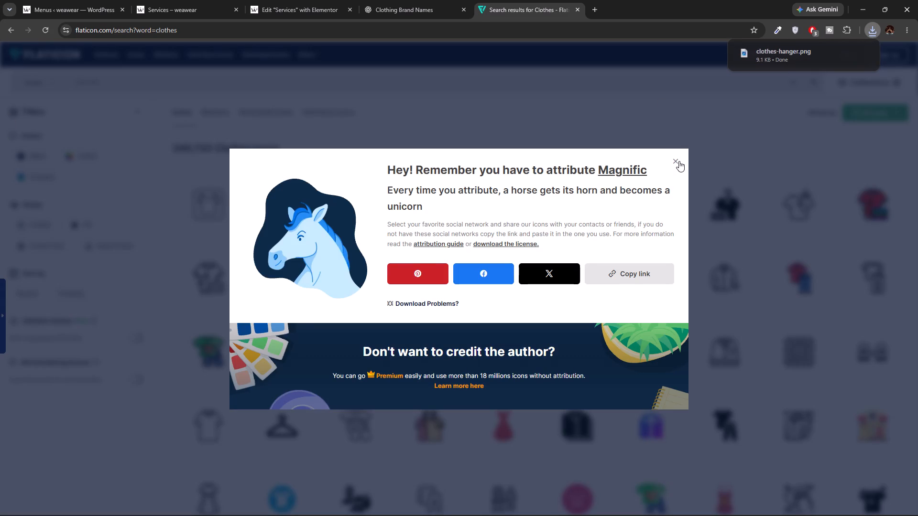
Return to the Services page editor and upload the downloaded clothes-hanger file as the image box's picture.
click(317, 0)
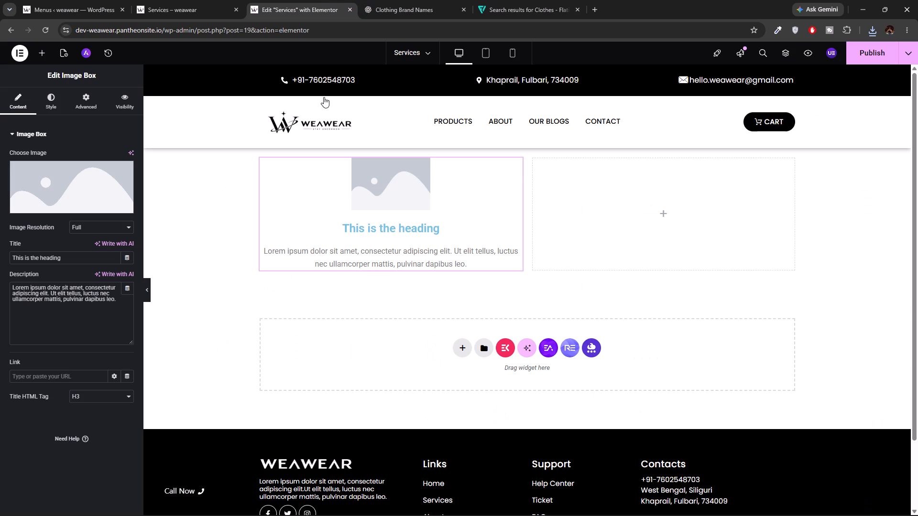
click(66, 205)
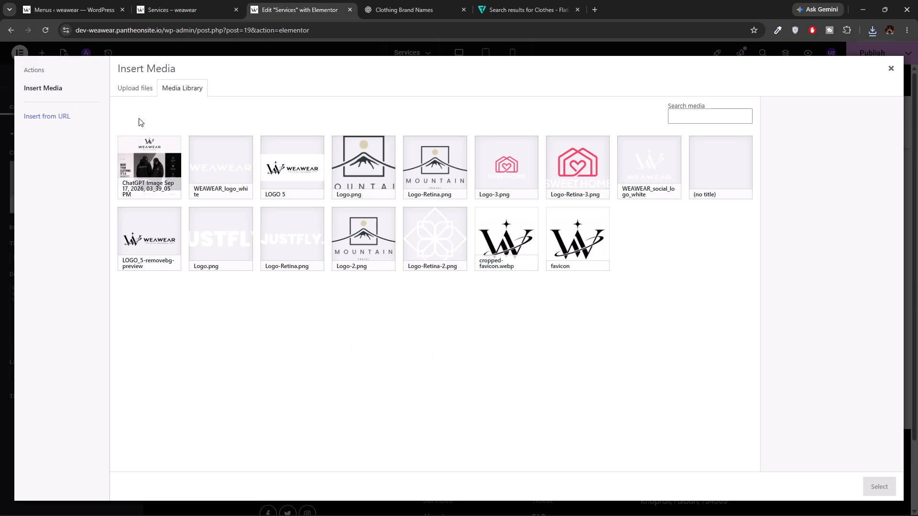
click(142, 92)
click(528, 253)
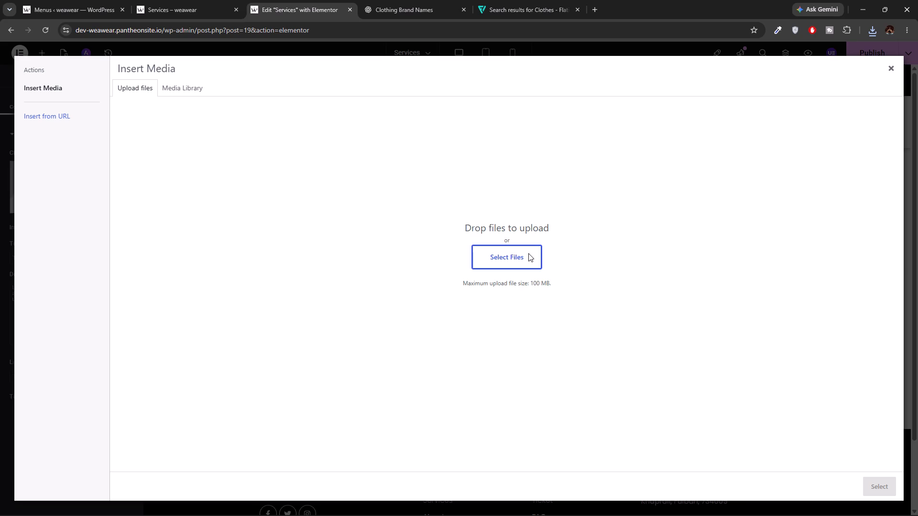
click(334, 207)
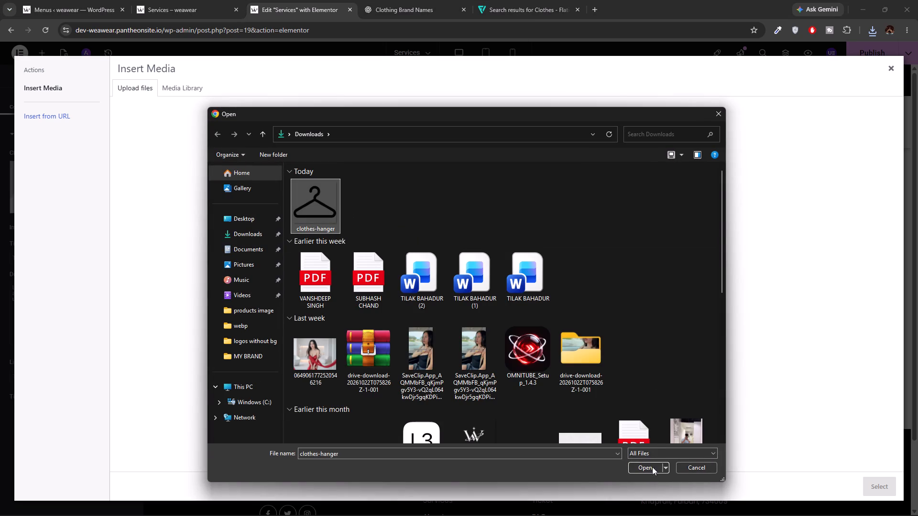
click(645, 469)
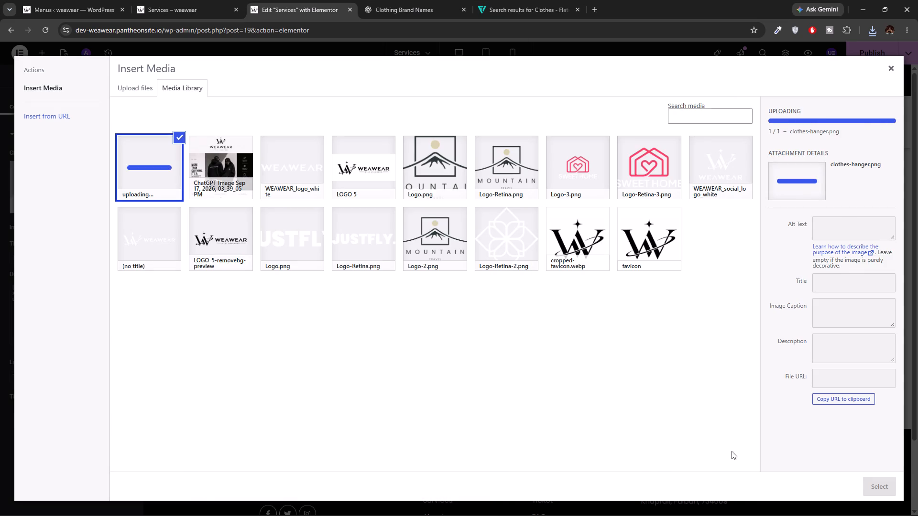
click(878, 485)
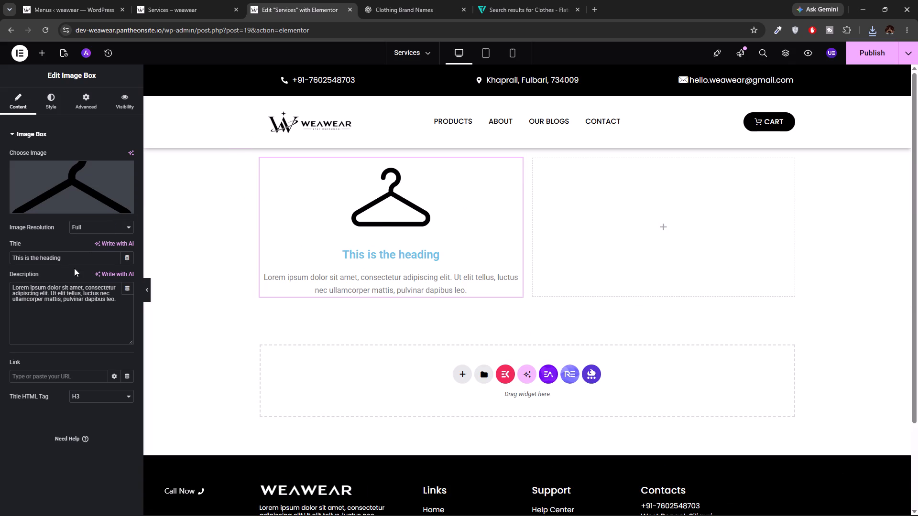
Replace the image box's placeholder title with "Collections".
click(96, 256)
key(BackSpace)
key(BackSpace)
key(BackSpace)
key(BackSpace)
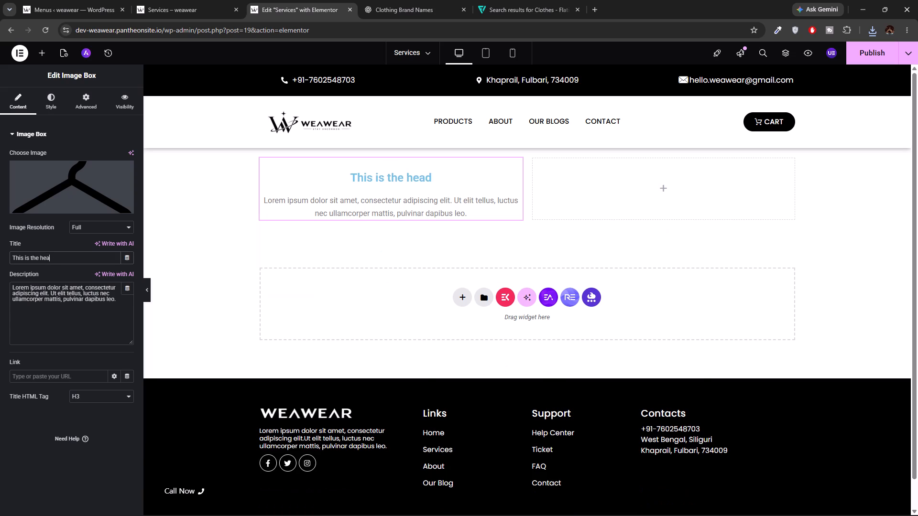
key(BackSpace)
key(BackSpace)
key(BackSpace)
key(BackSpace)
key(BackSpace)
key(BackSpace)
key(BackSpace)
key(BackSpace)
key(BackSpace)
key(BackSpace)
key(BackSpace)
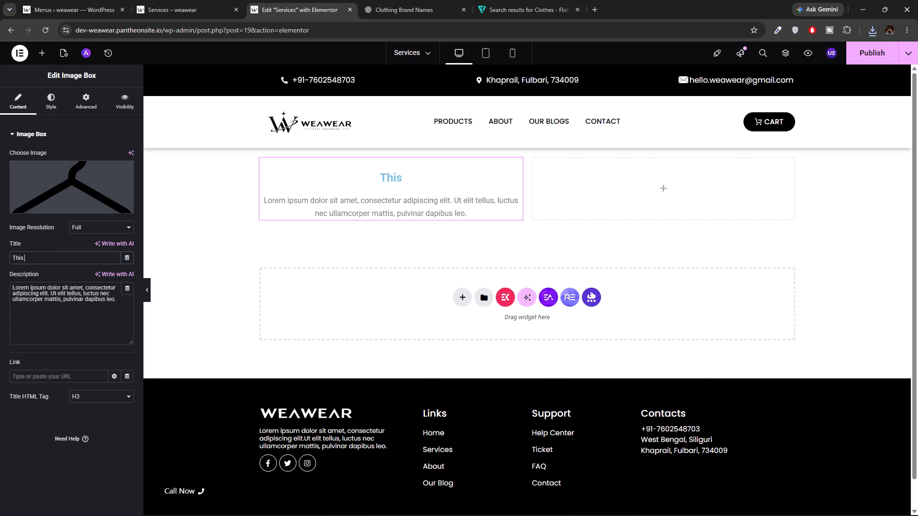
key(BackSpace)
key(BackSpace)
key(BackSpace)
key(BackSpace)
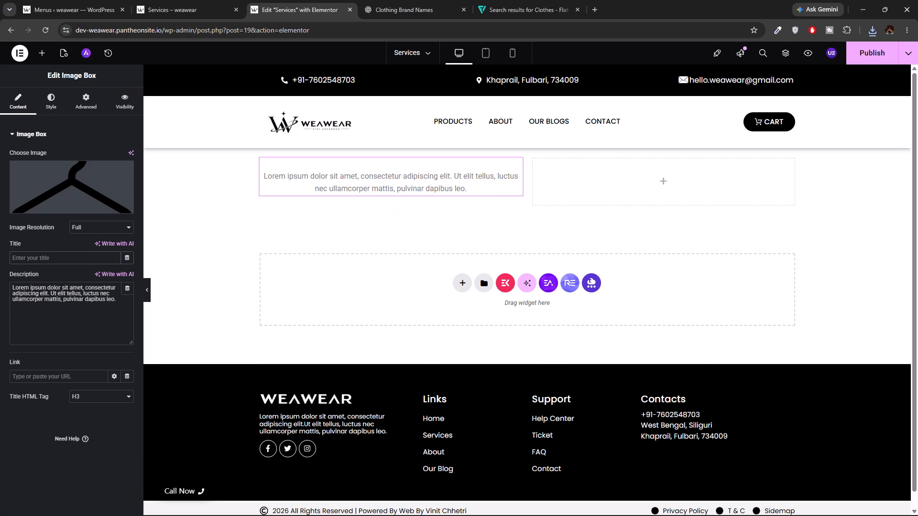
text(Collection)
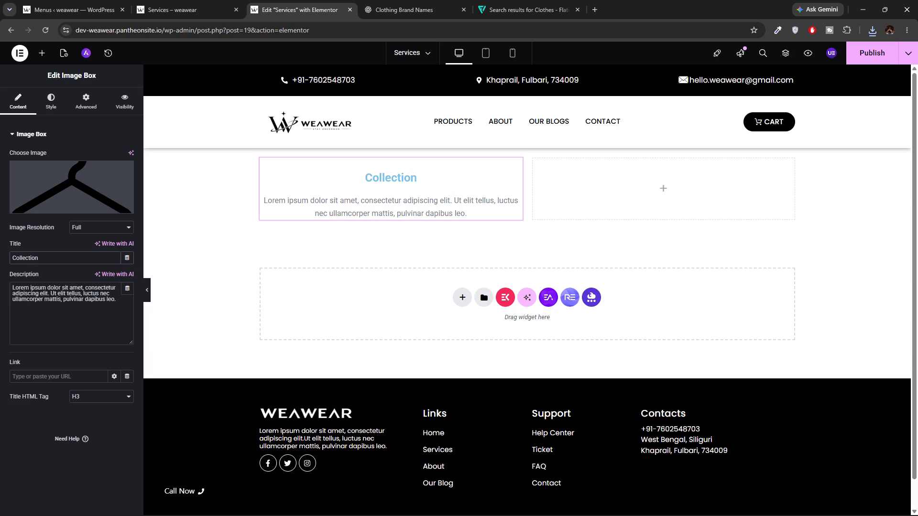
key(s)
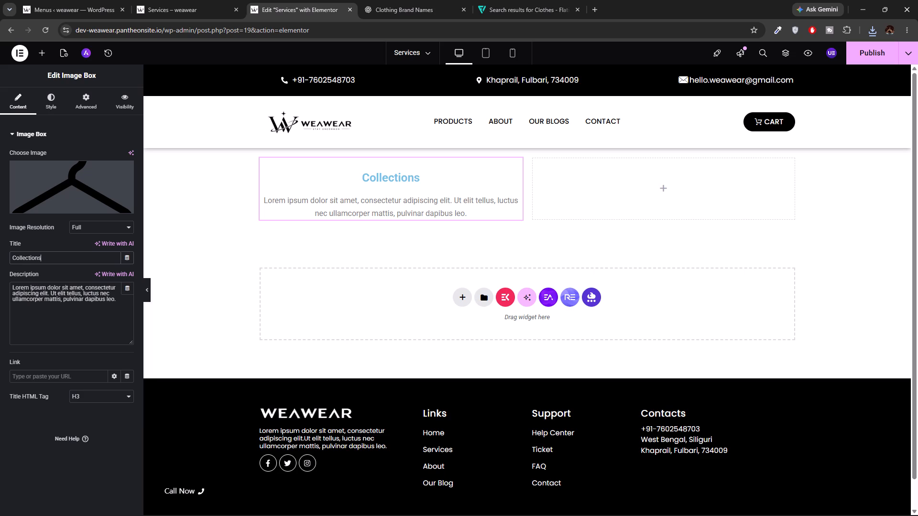
Set the Collections image box's alignment to center.
click(55, 98)
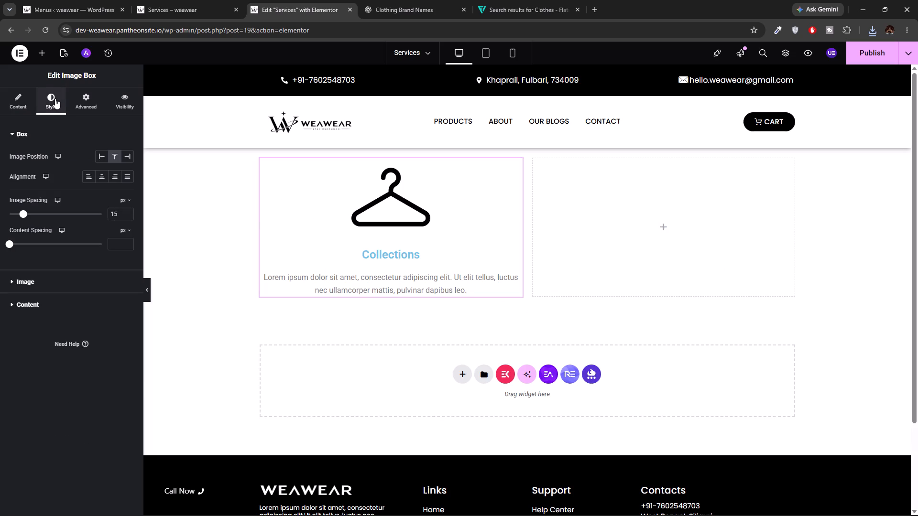
click(97, 173)
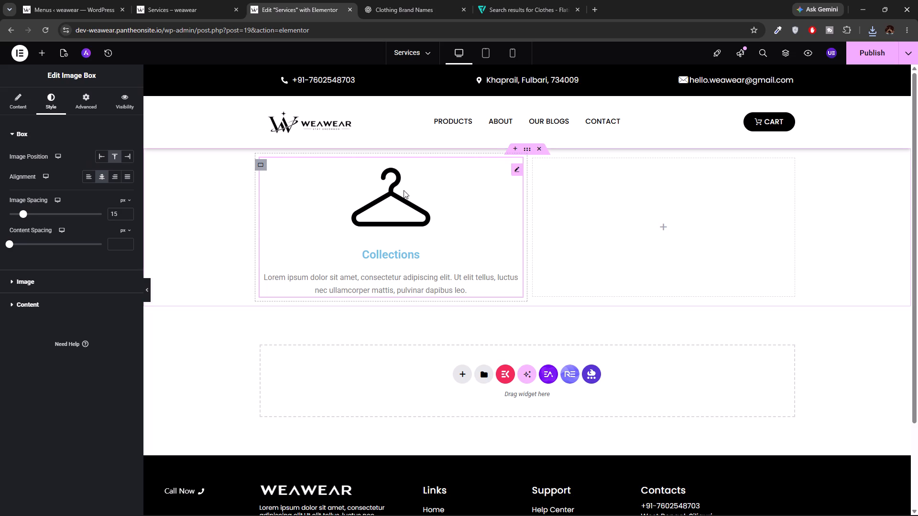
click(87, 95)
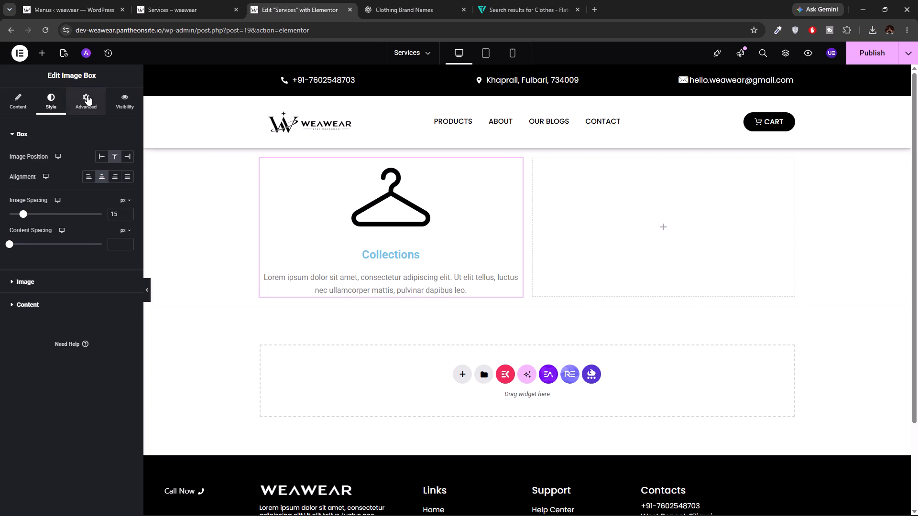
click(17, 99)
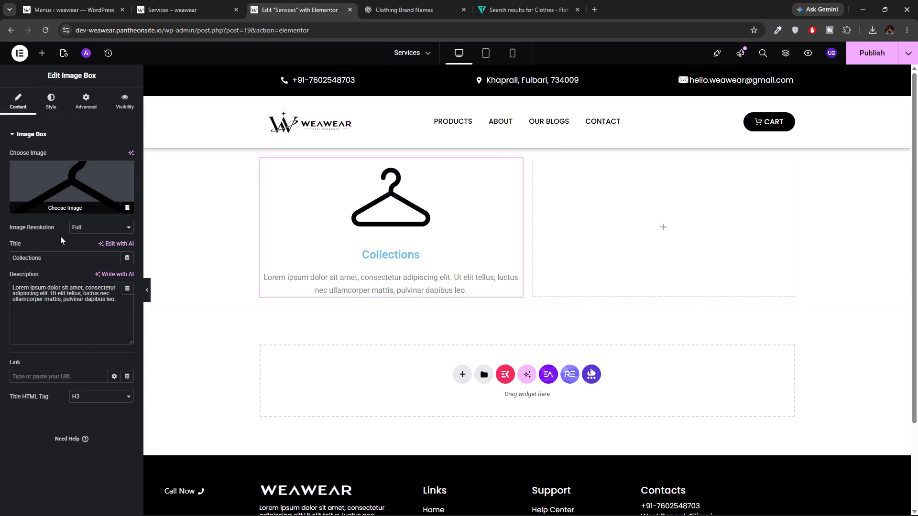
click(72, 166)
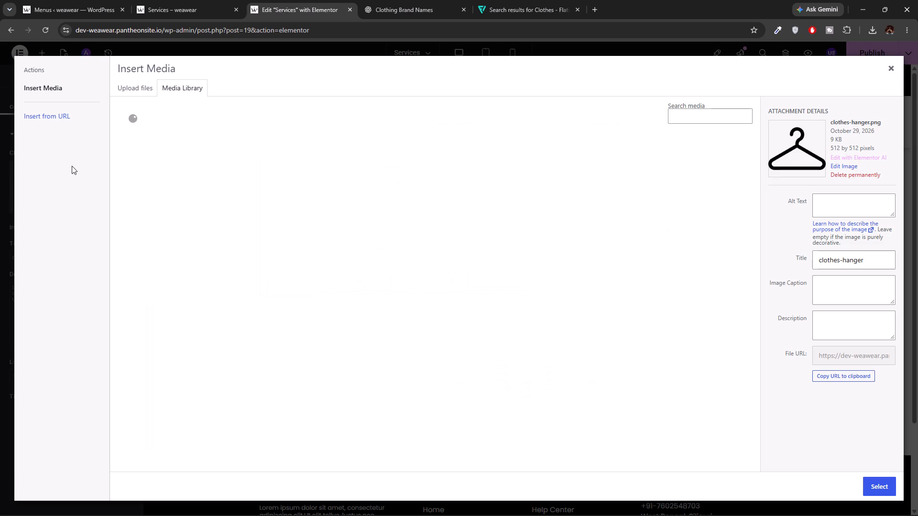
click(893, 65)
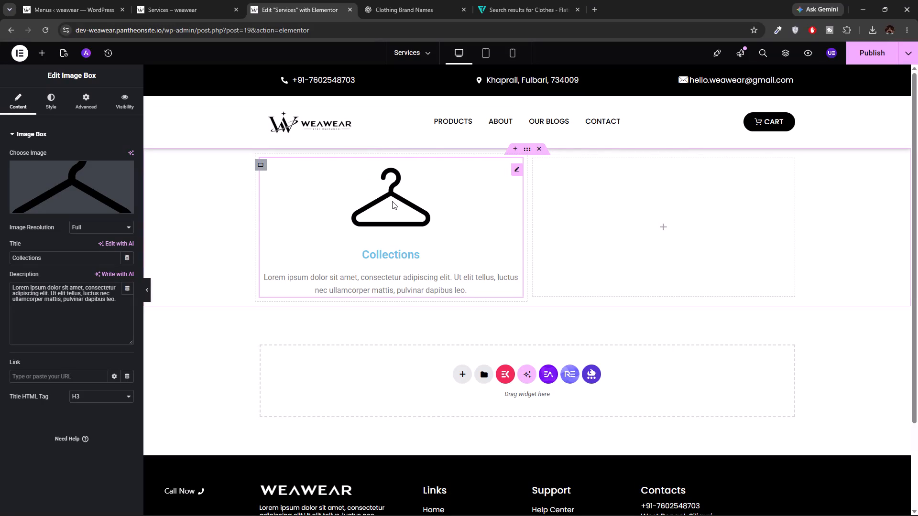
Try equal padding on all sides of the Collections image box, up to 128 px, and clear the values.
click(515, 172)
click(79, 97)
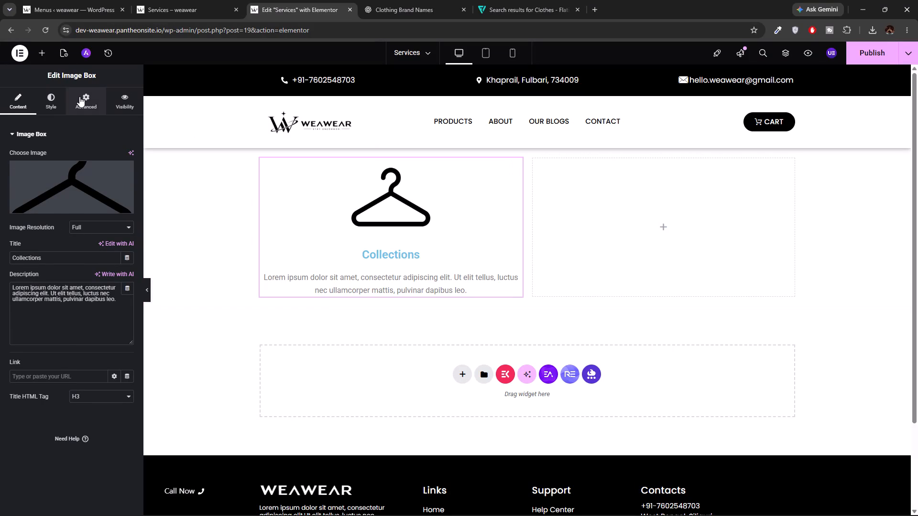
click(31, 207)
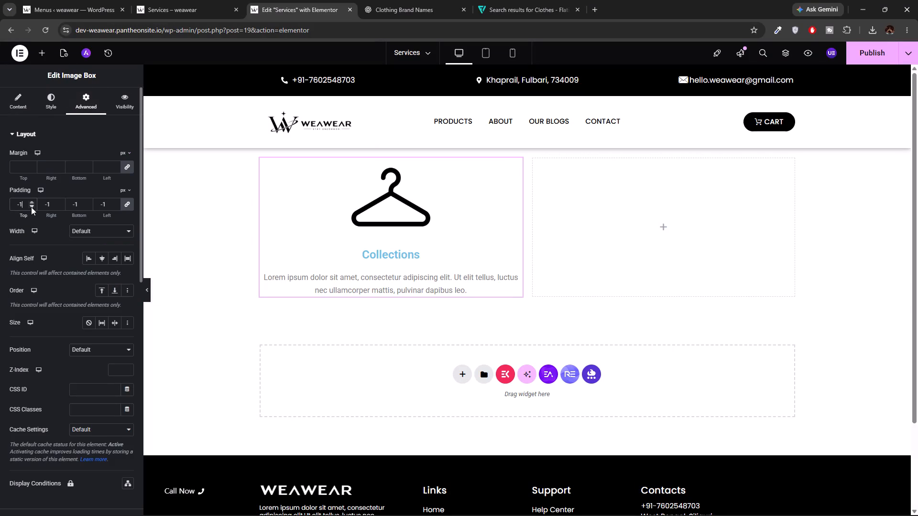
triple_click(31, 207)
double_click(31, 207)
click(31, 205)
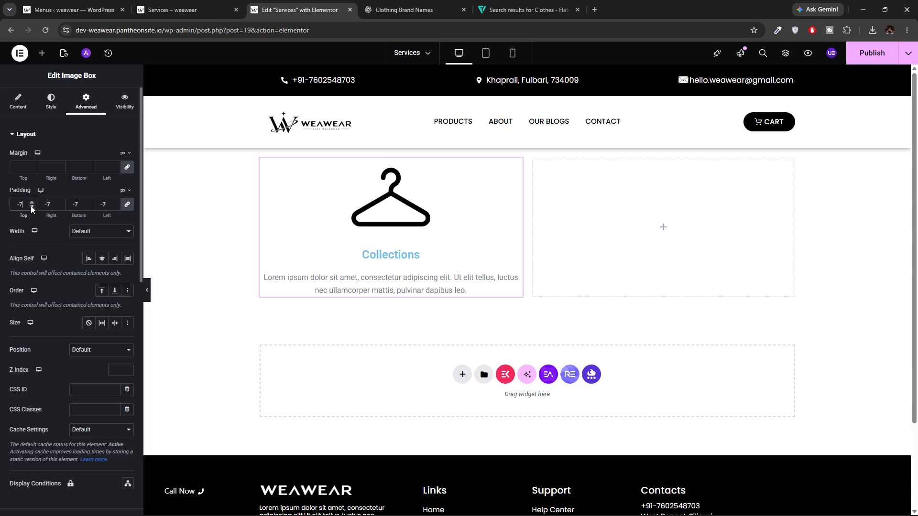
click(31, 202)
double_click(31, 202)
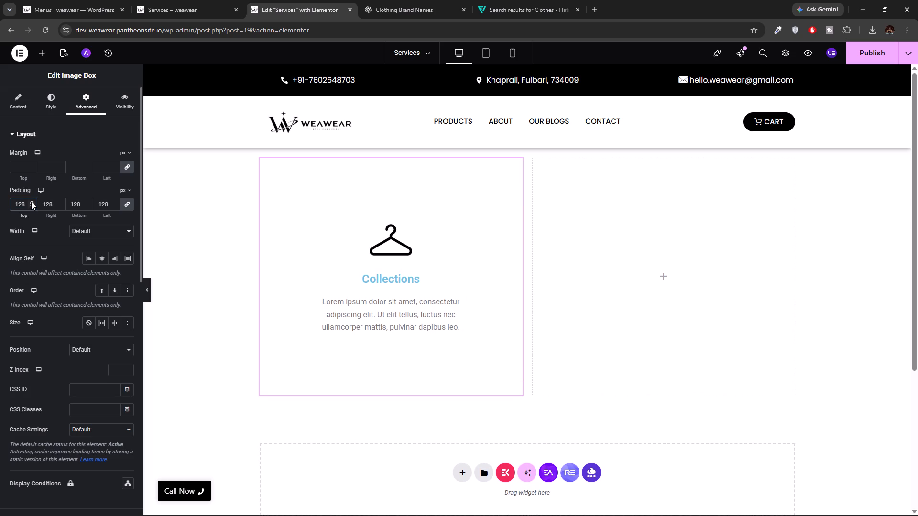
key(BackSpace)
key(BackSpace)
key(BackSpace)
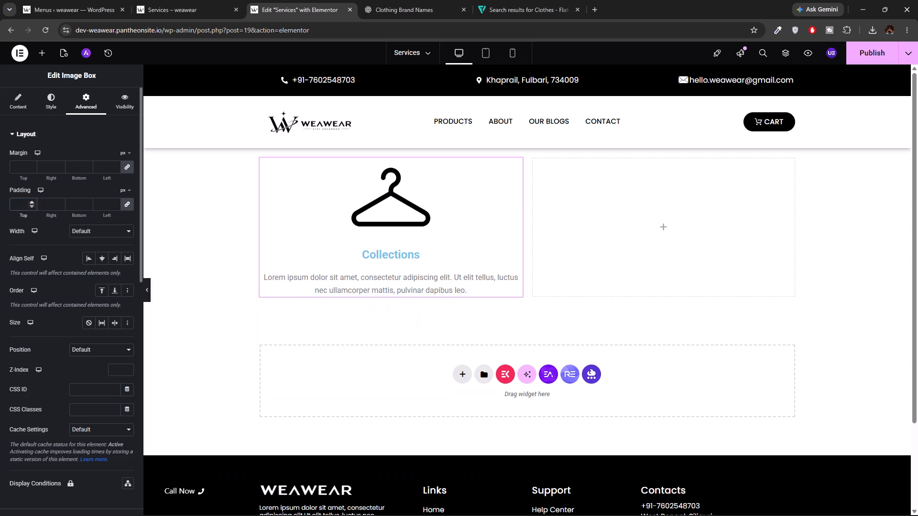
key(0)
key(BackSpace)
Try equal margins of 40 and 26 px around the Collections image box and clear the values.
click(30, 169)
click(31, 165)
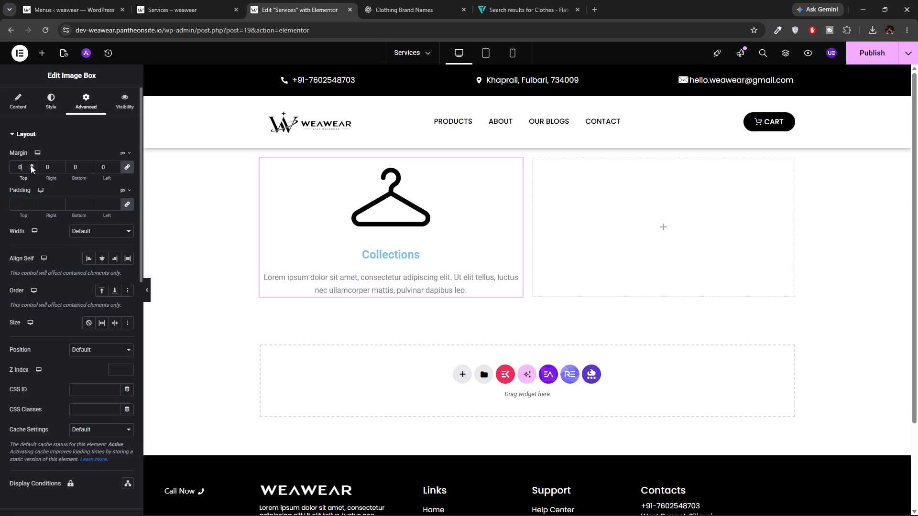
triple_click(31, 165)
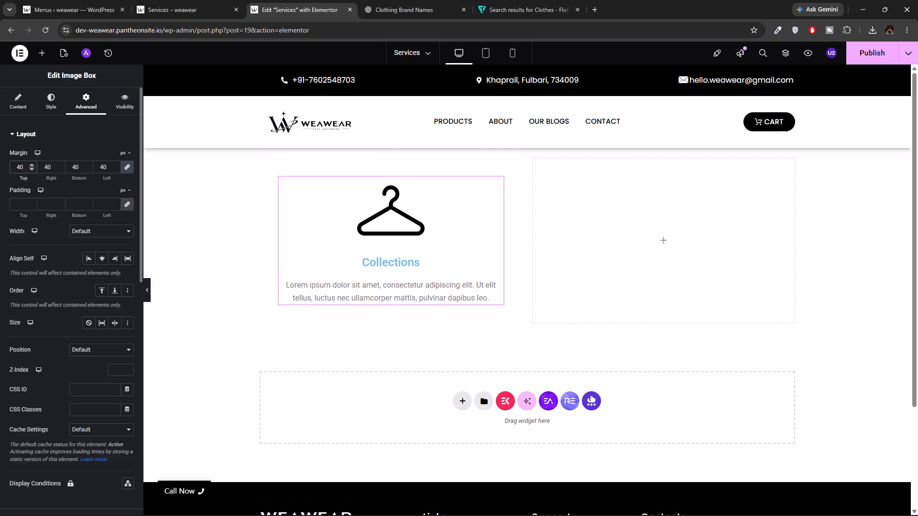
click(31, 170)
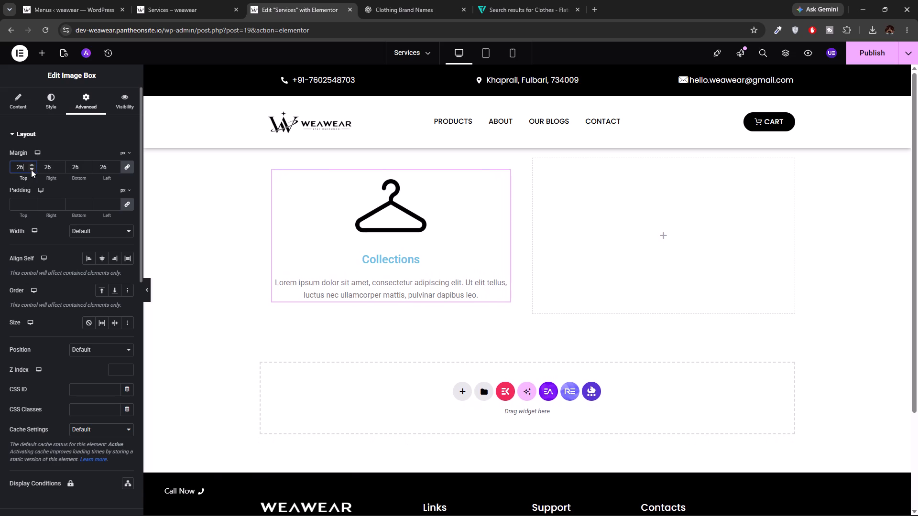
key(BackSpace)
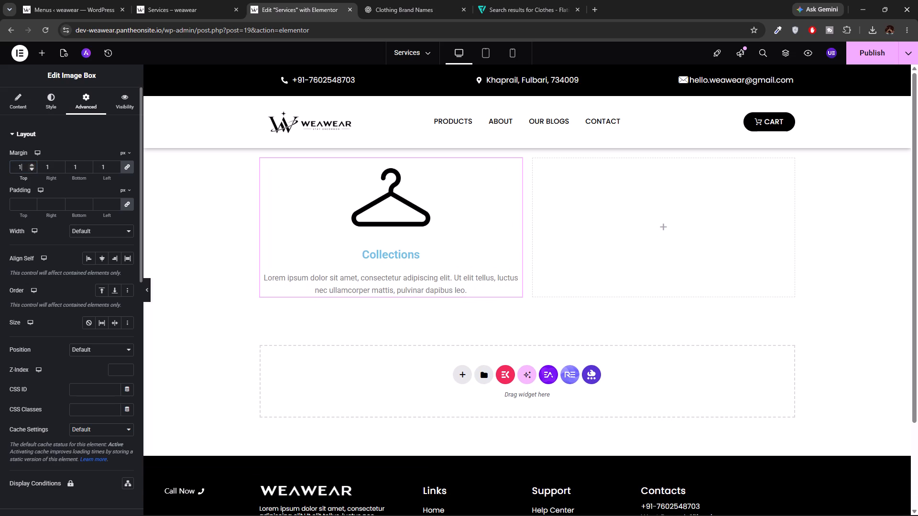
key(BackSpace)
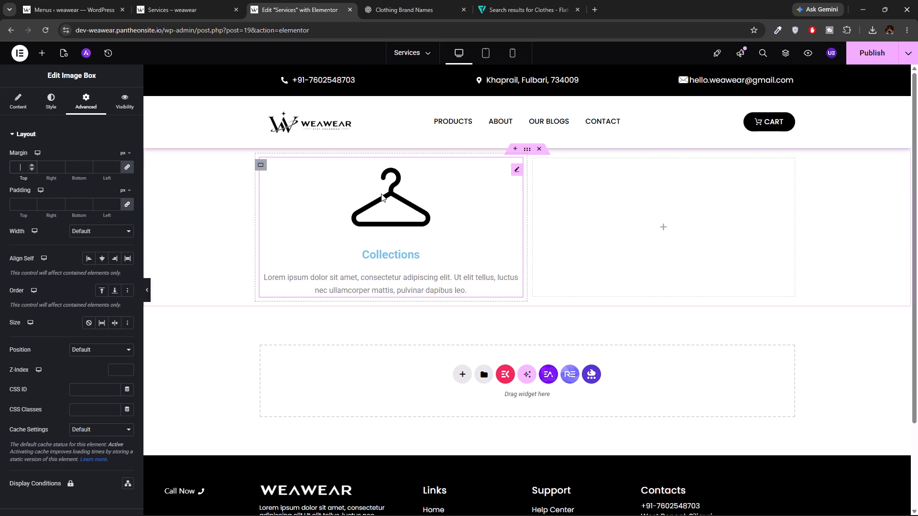
Set both the image spacing and content spacing of the Collections image box to 0 px.
click(381, 193)
click(55, 107)
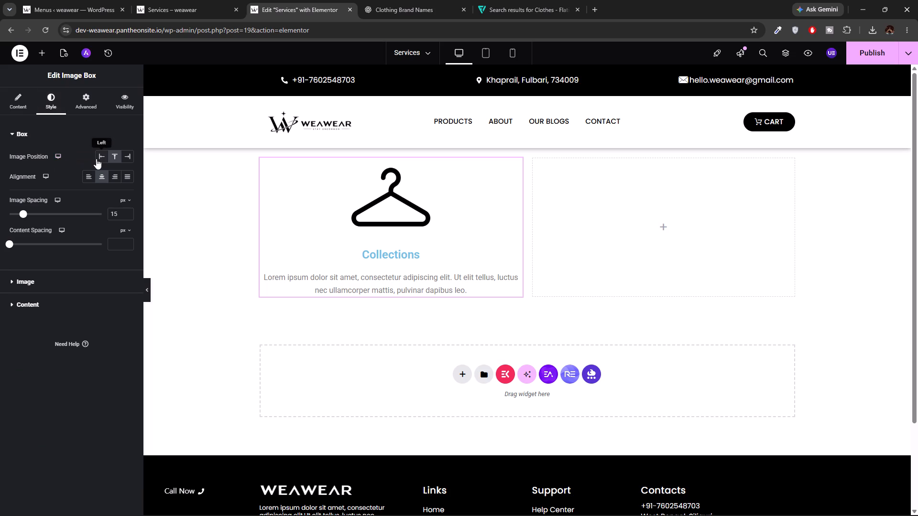
drag(23, 214, 22, 214)
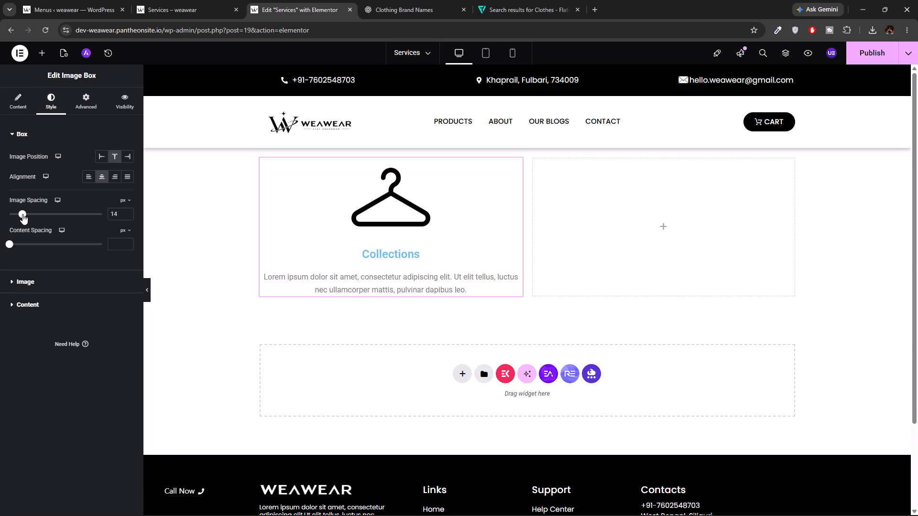
drag(22, 214, 28, 217)
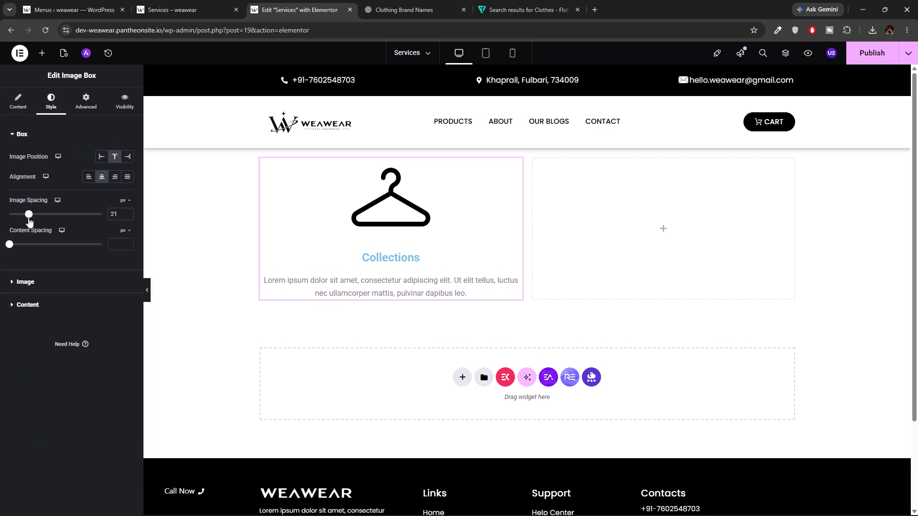
drag(28, 217, 109, 228)
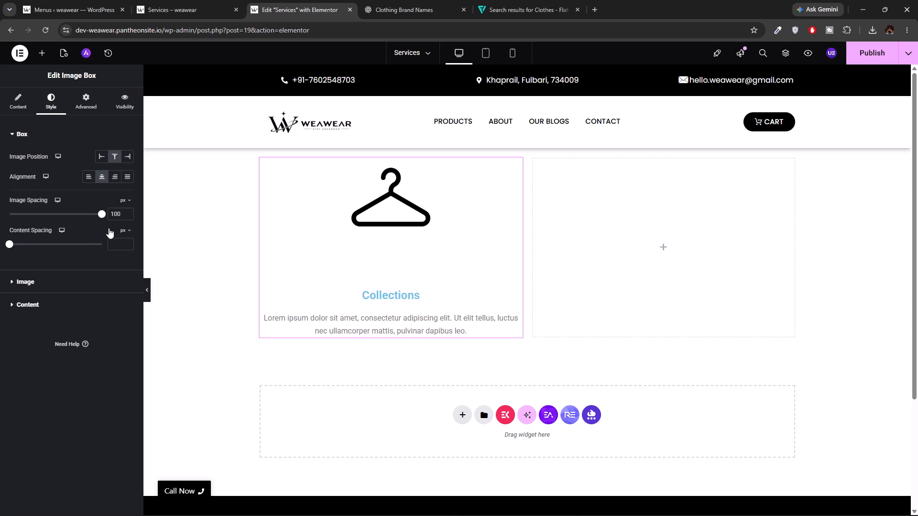
drag(109, 228, 0, 249)
drag(11, 245, 13, 246)
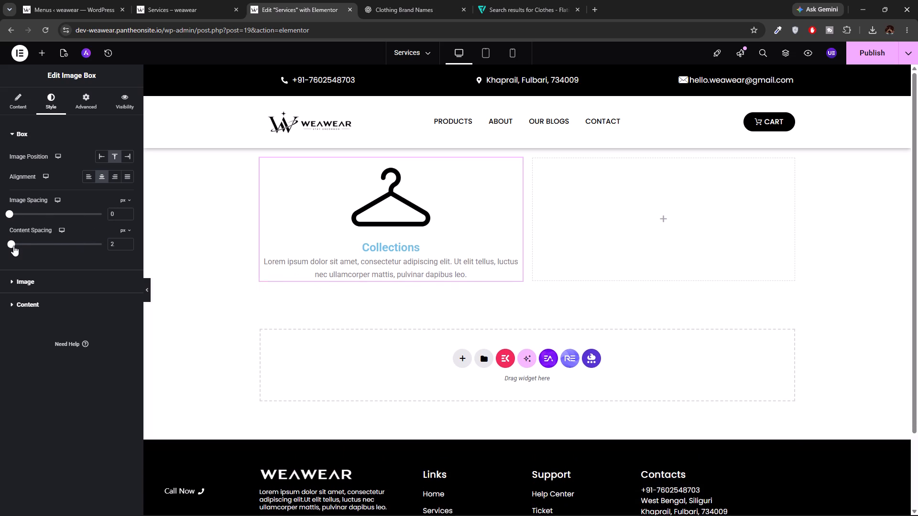
drag(13, 246, 4, 243)
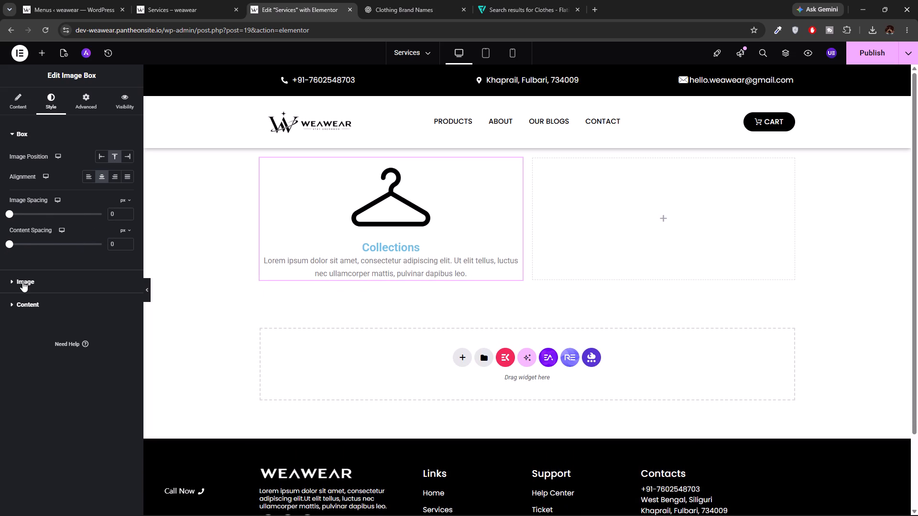
Reduce the hanger image's width to 15% in the Collections image box.
click(22, 281)
drag(31, 191, 22, 191)
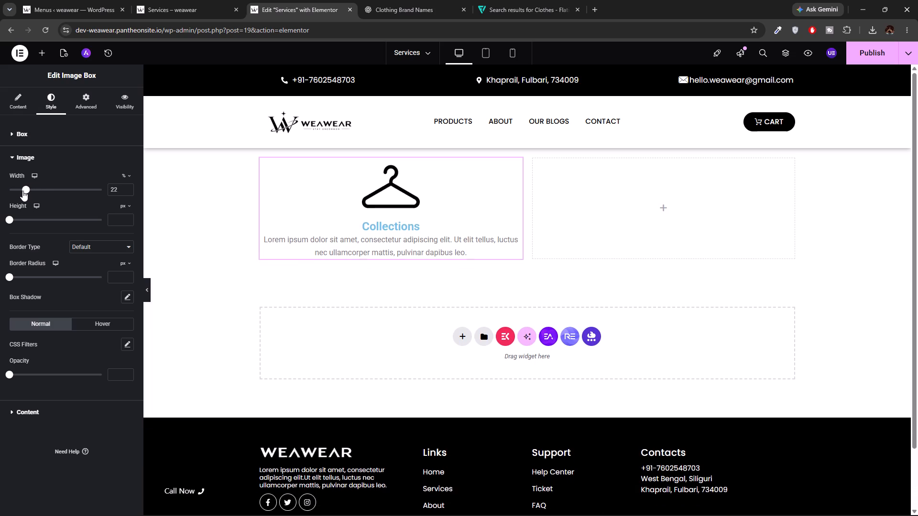
drag(22, 191, 19, 191)
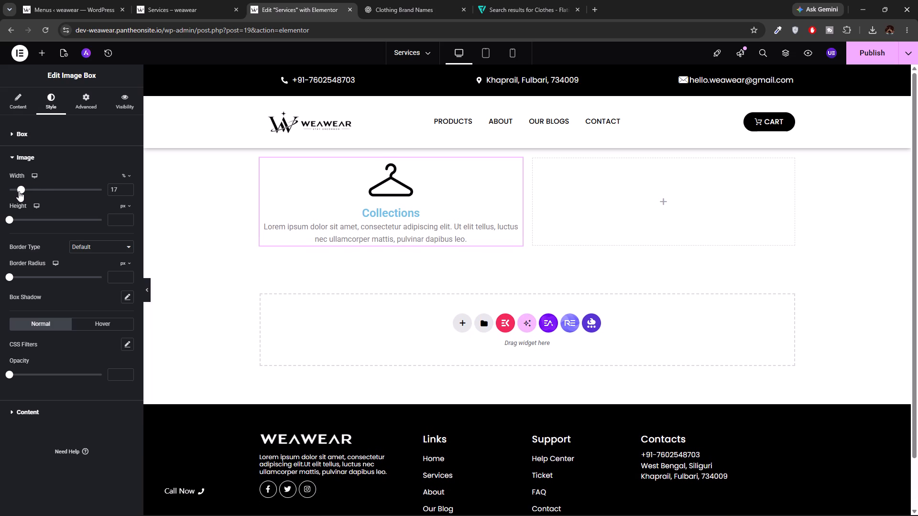
drag(19, 191, 17, 192)
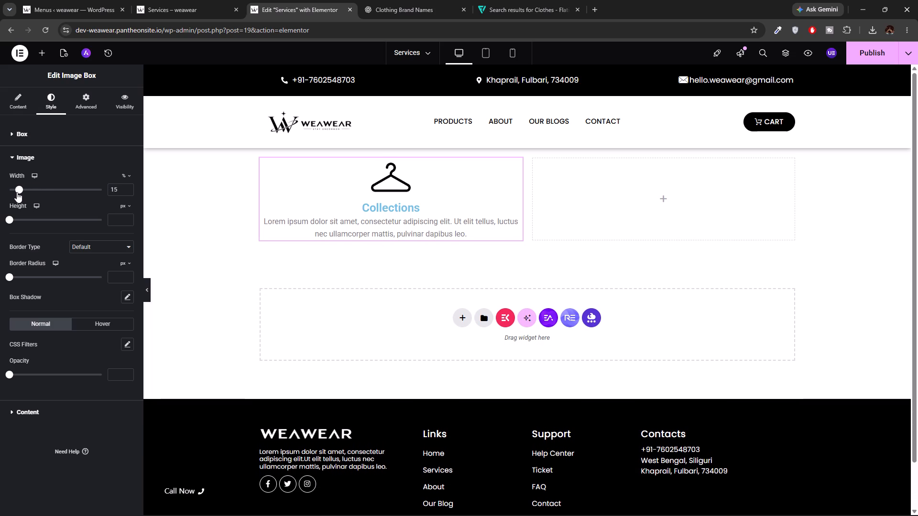
drag(17, 192, 16, 192)
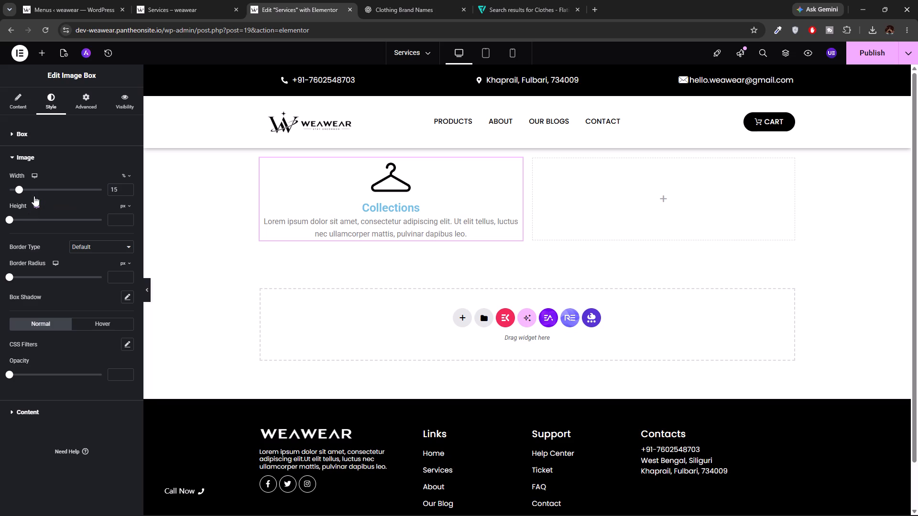
click(28, 135)
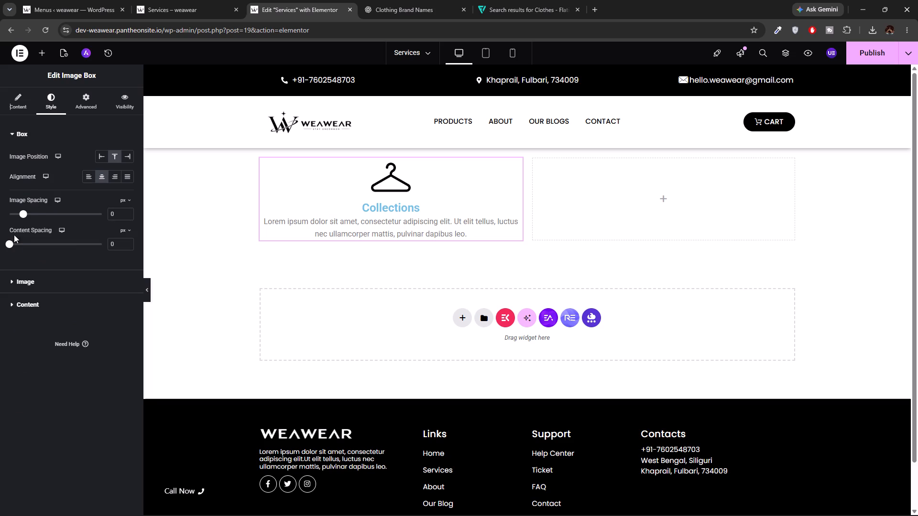
Set the Collections title's font family to Poppins.
click(16, 304)
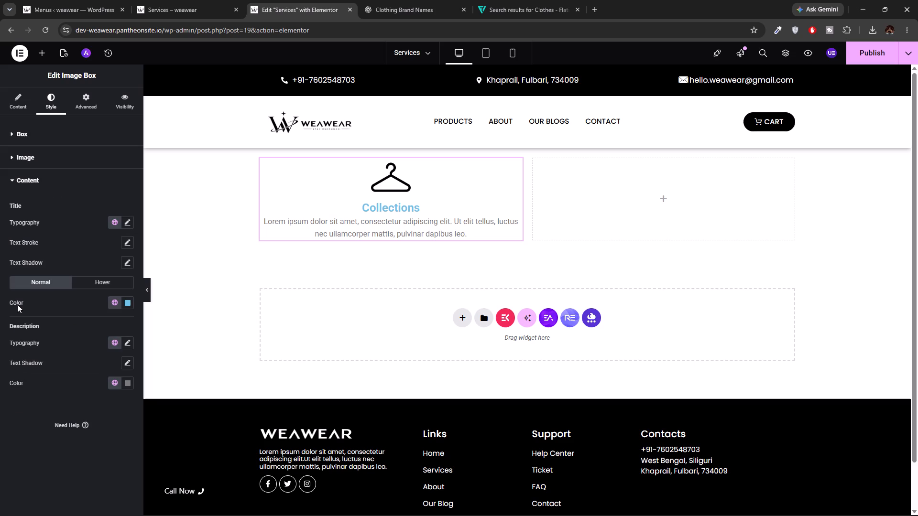
click(127, 221)
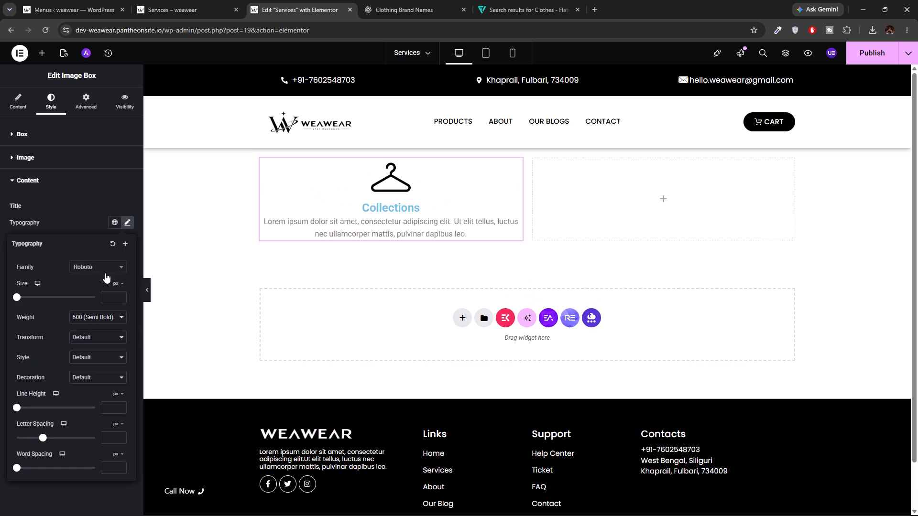
click(109, 265)
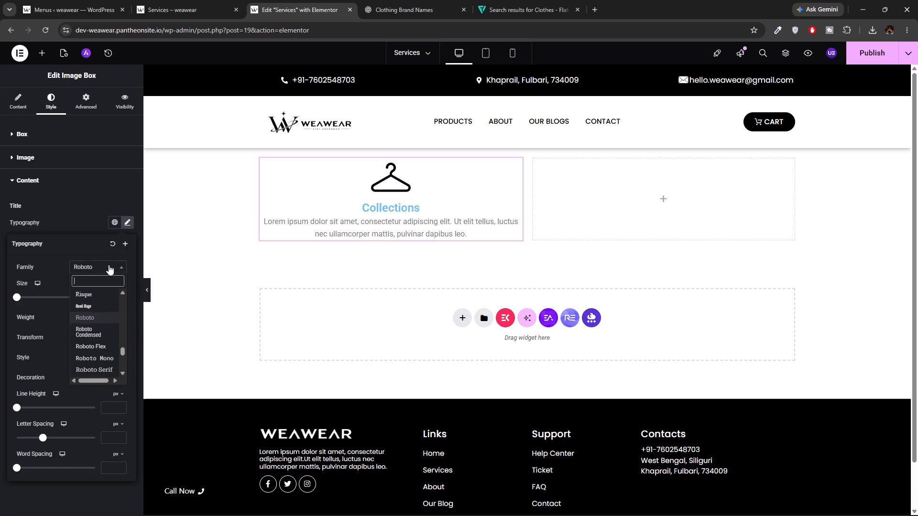
text(popp)
click(99, 304)
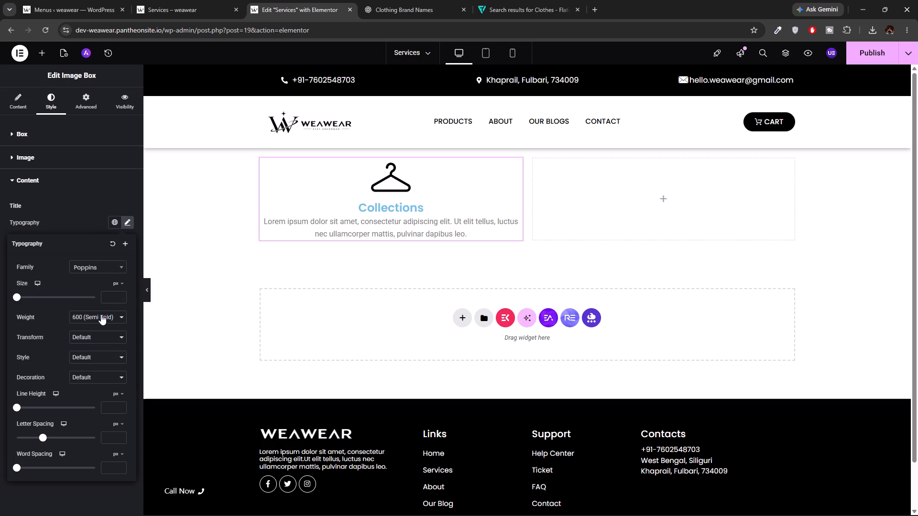
click(126, 222)
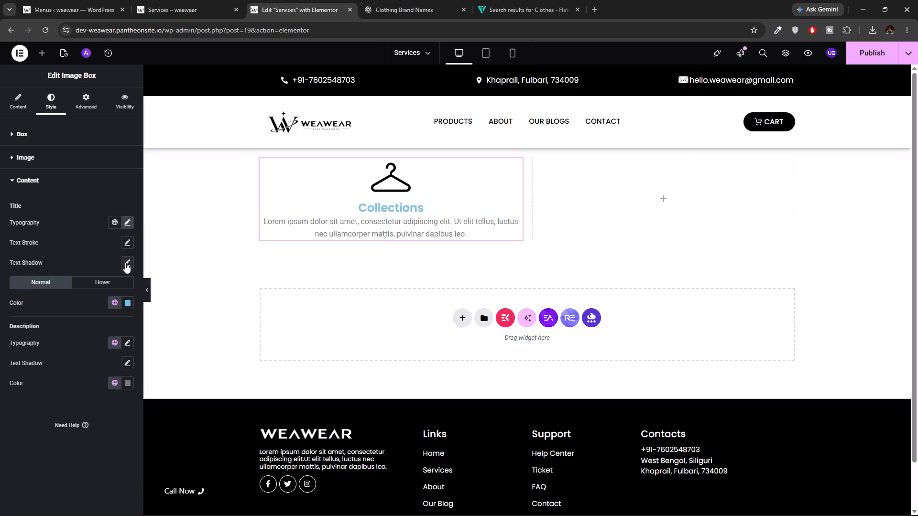
Set the Collections title's normal color to black, #000000.
click(131, 302)
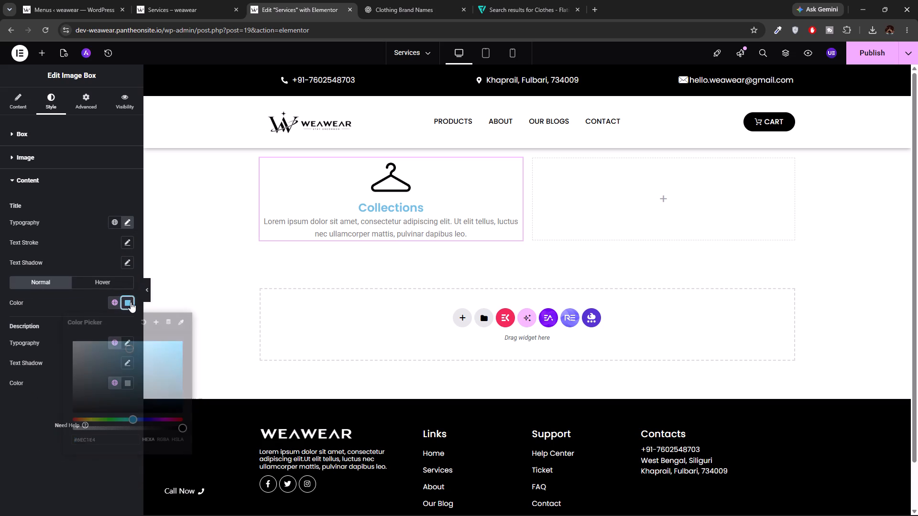
drag(131, 352, 87, 412)
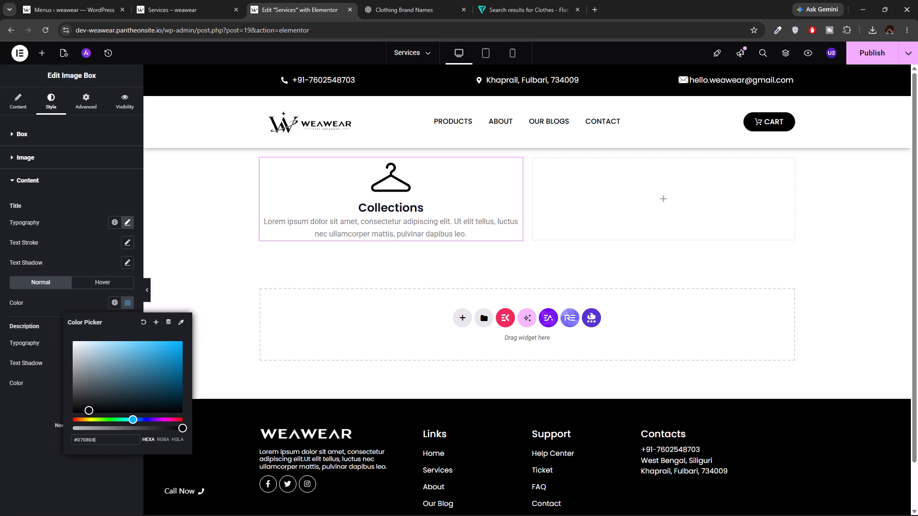
drag(87, 412, 55, 448)
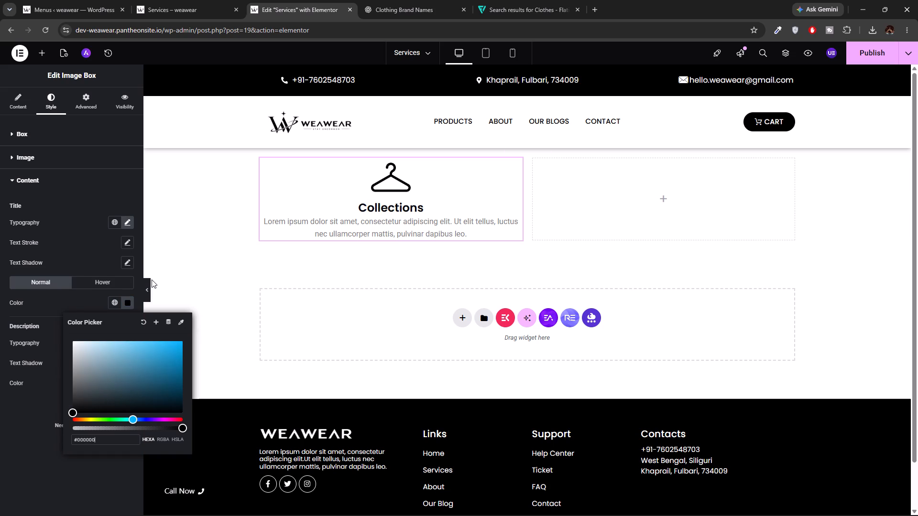
click(152, 279)
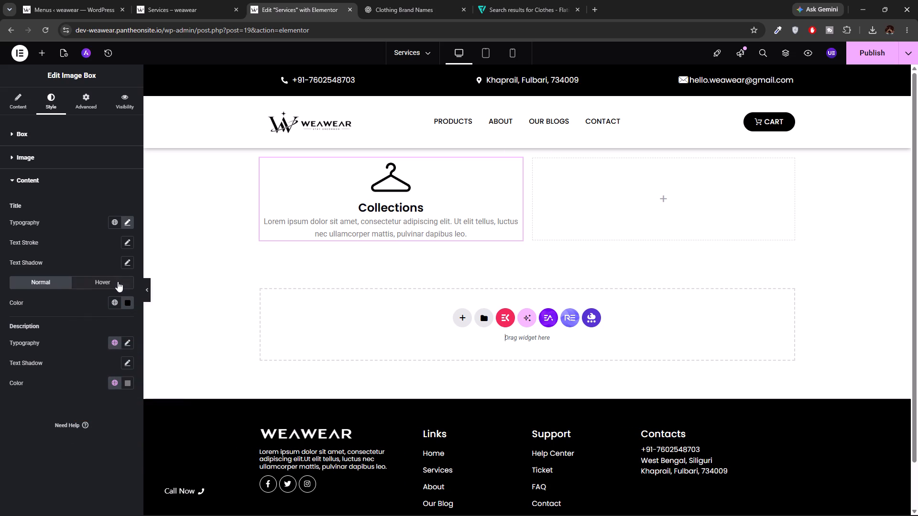
Set the Collections title's hover color to grey, #A5A5A5.
click(101, 279)
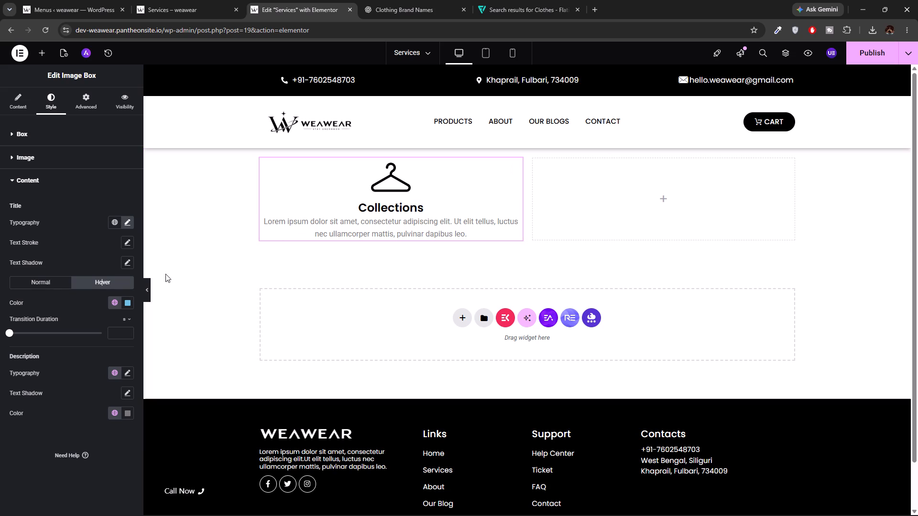
click(130, 303)
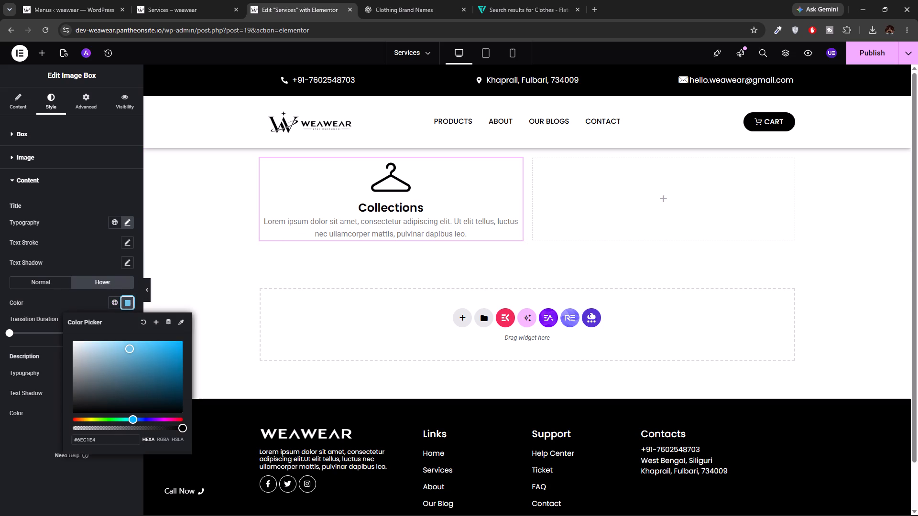
drag(129, 348, 59, 366)
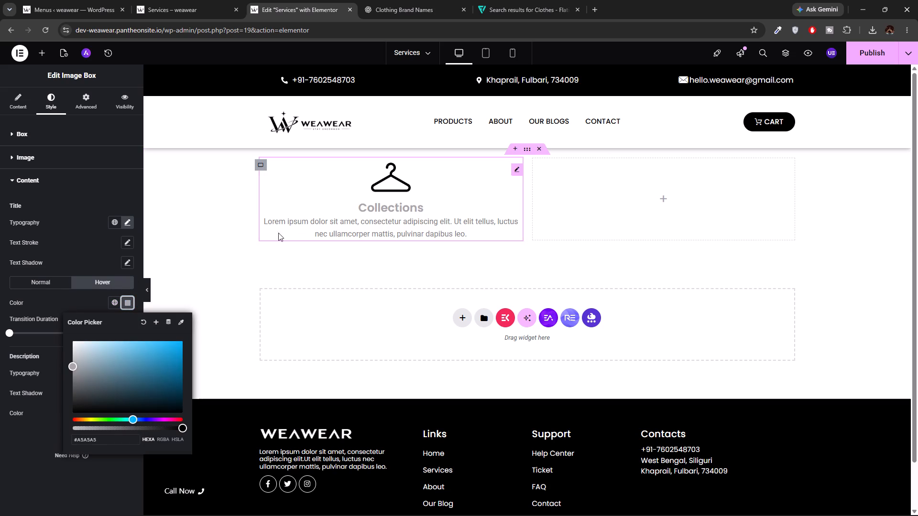
click(188, 269)
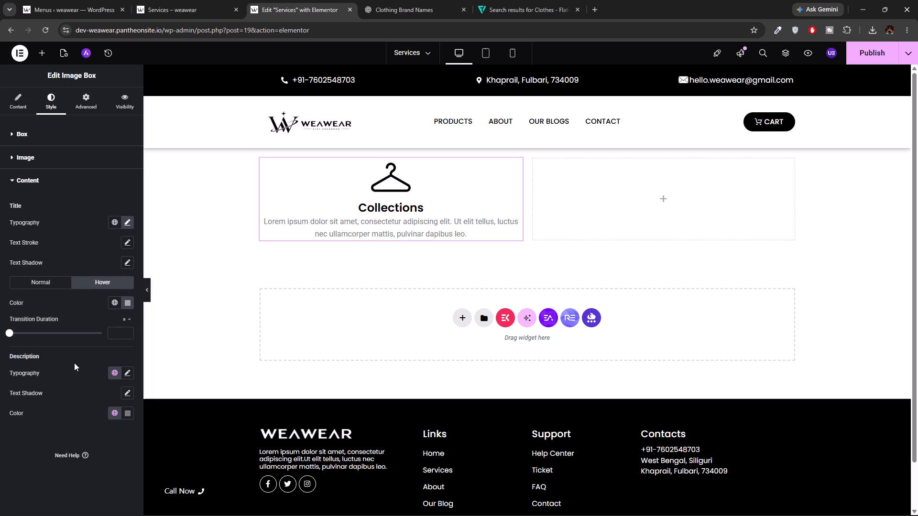
Set the Collections image box description's font family to Poppins.
click(129, 372)
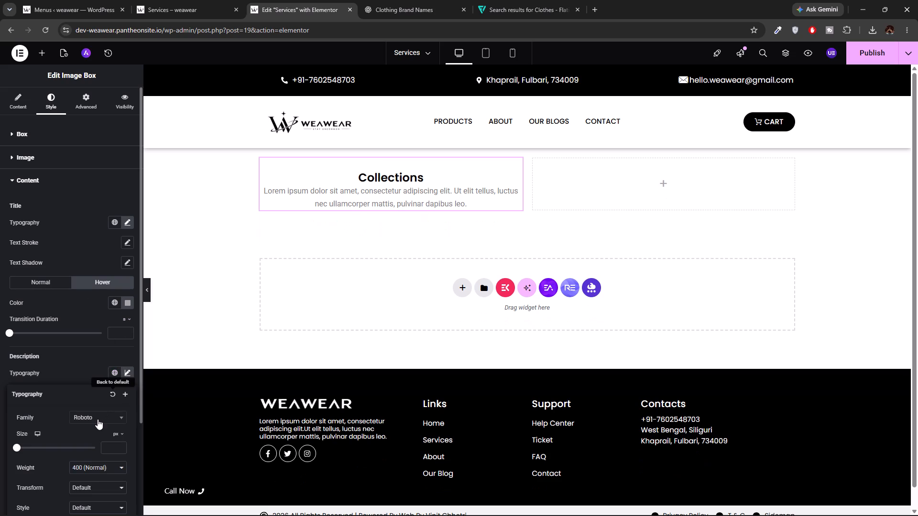
click(98, 419)
key(BackSpace)
key(BackSpace)
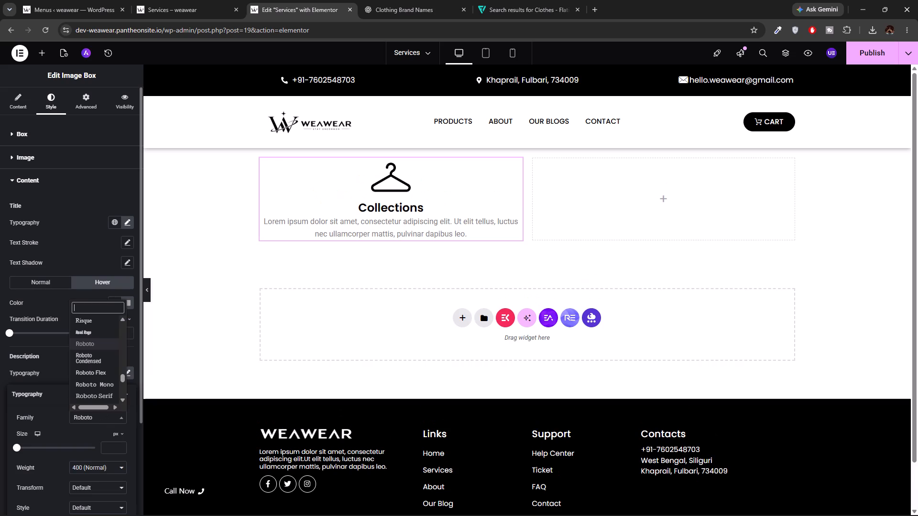
text(popp)
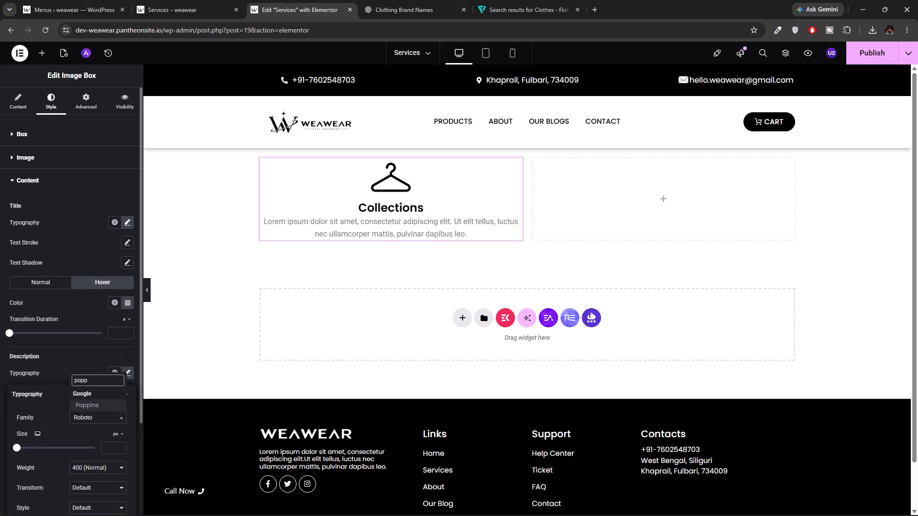
click(99, 403)
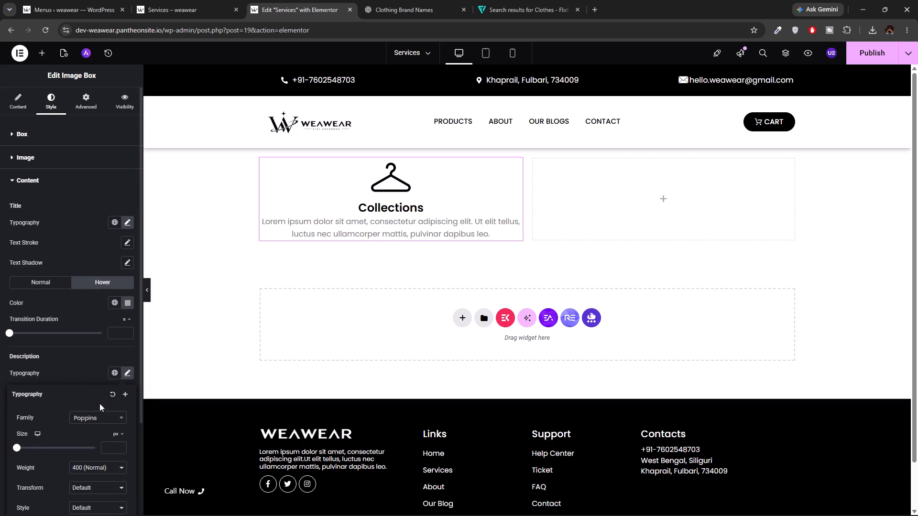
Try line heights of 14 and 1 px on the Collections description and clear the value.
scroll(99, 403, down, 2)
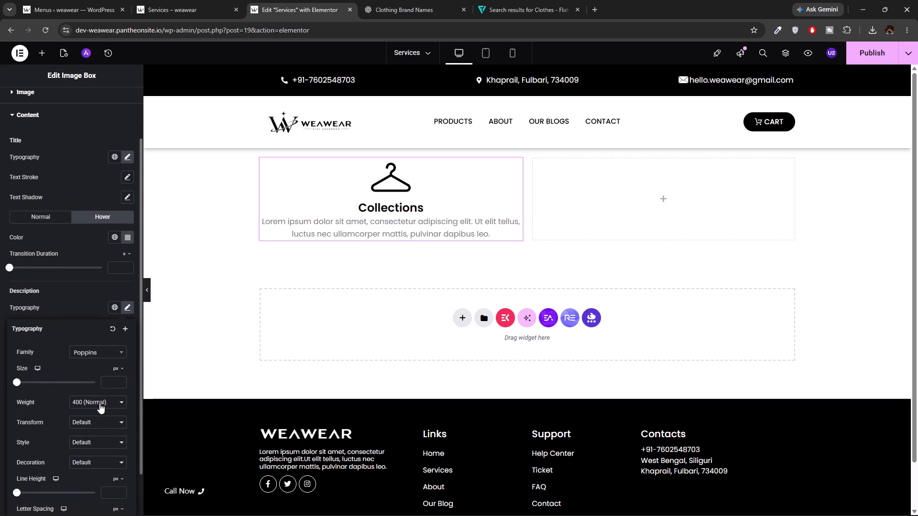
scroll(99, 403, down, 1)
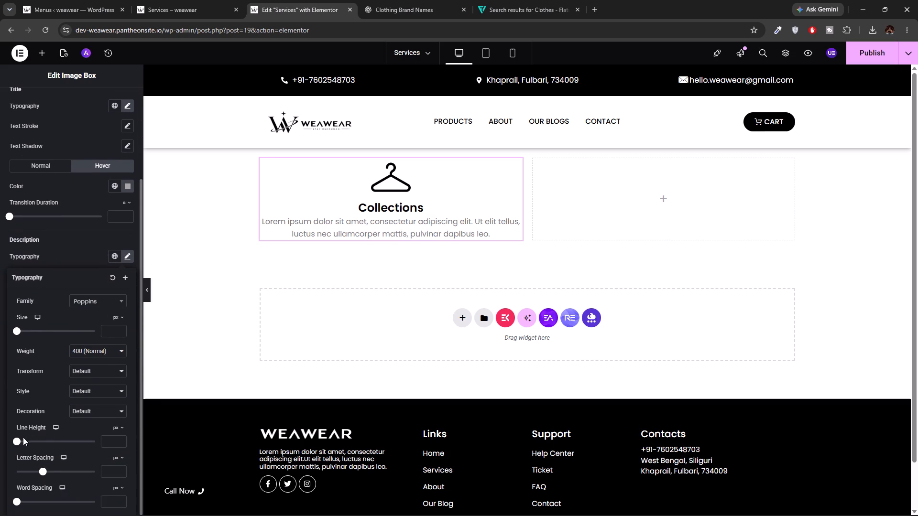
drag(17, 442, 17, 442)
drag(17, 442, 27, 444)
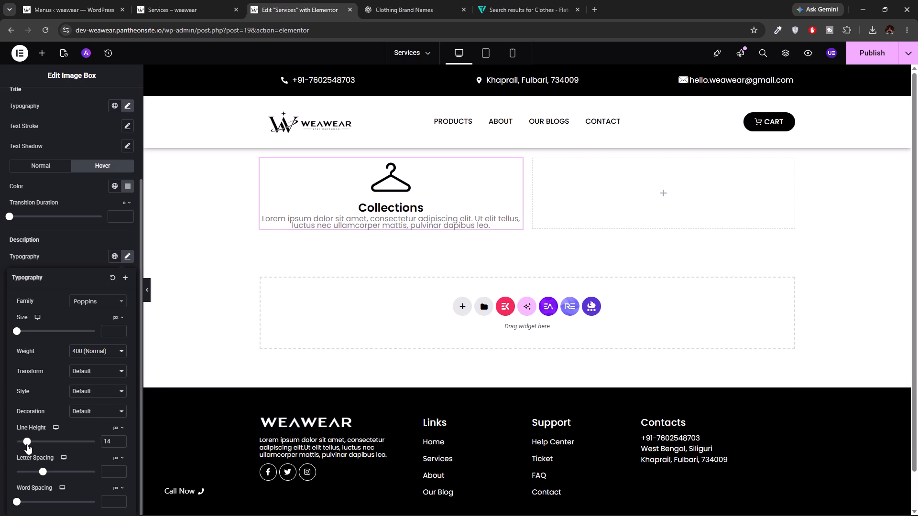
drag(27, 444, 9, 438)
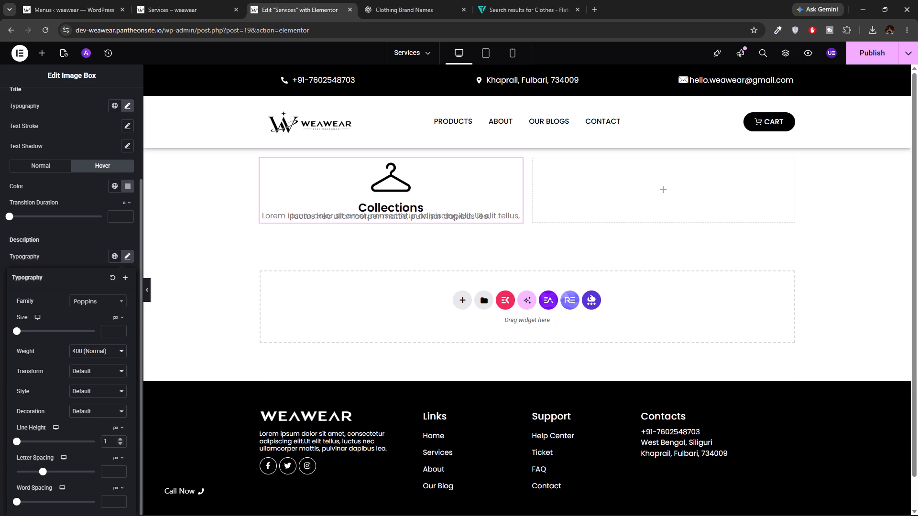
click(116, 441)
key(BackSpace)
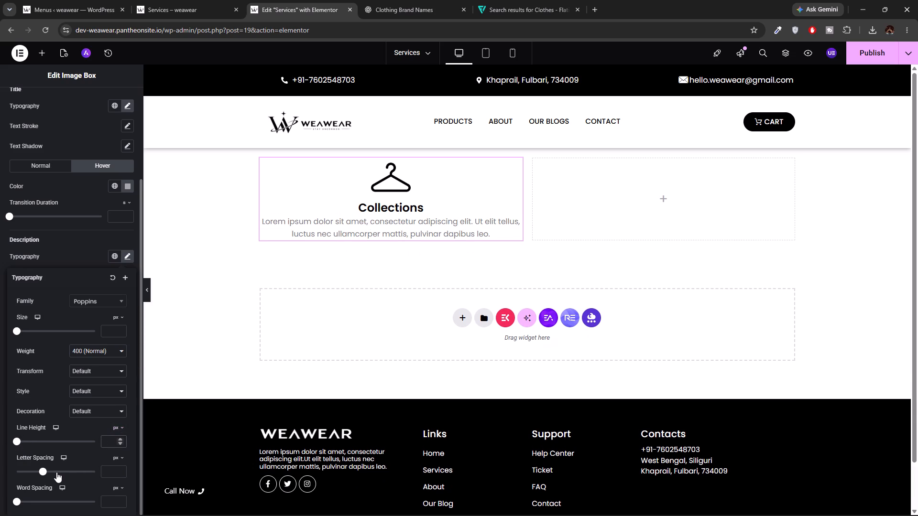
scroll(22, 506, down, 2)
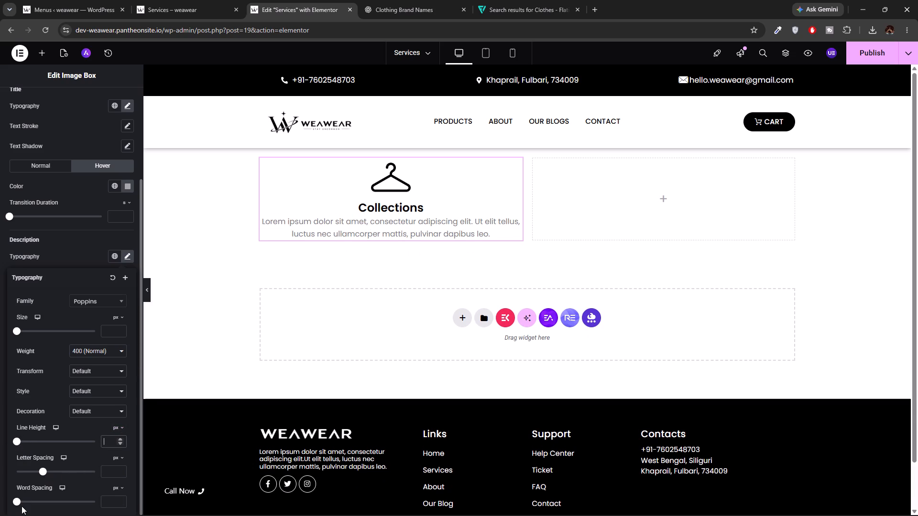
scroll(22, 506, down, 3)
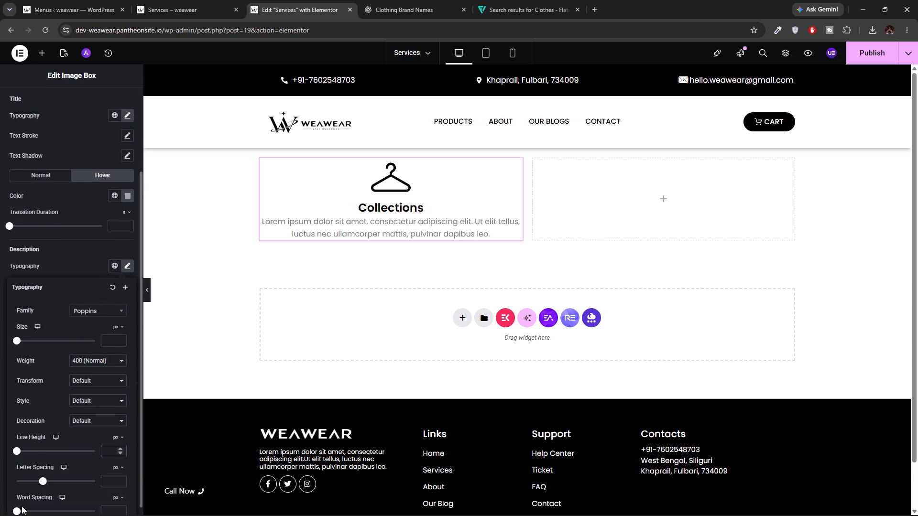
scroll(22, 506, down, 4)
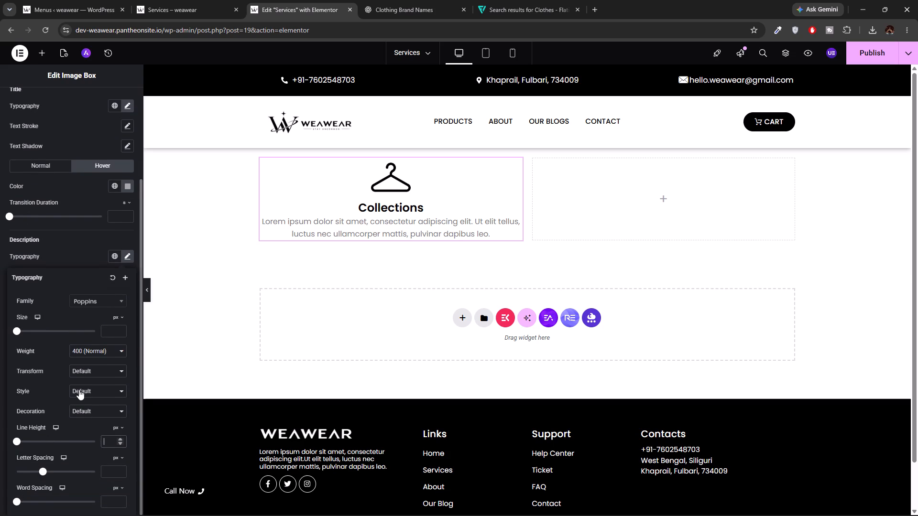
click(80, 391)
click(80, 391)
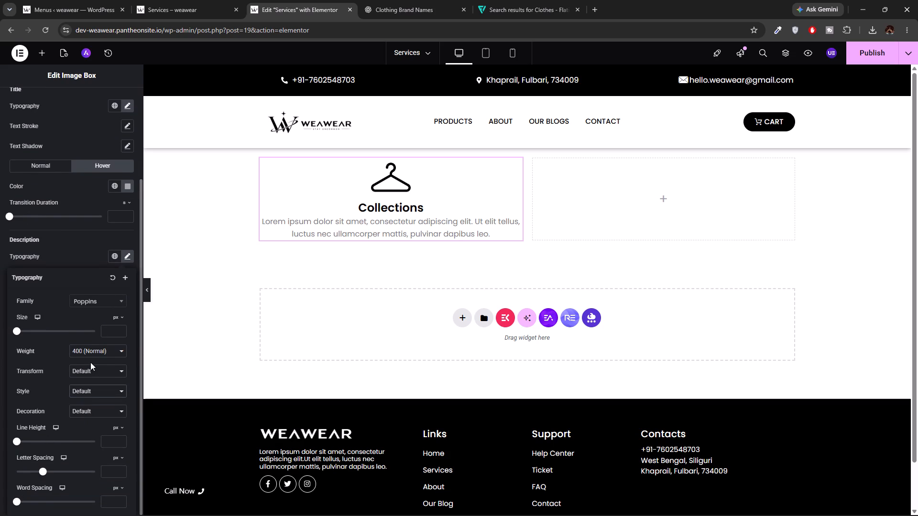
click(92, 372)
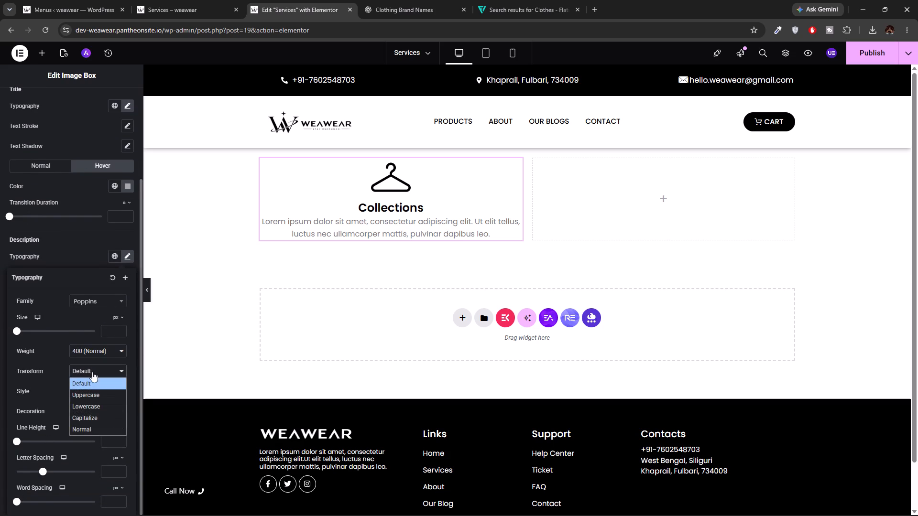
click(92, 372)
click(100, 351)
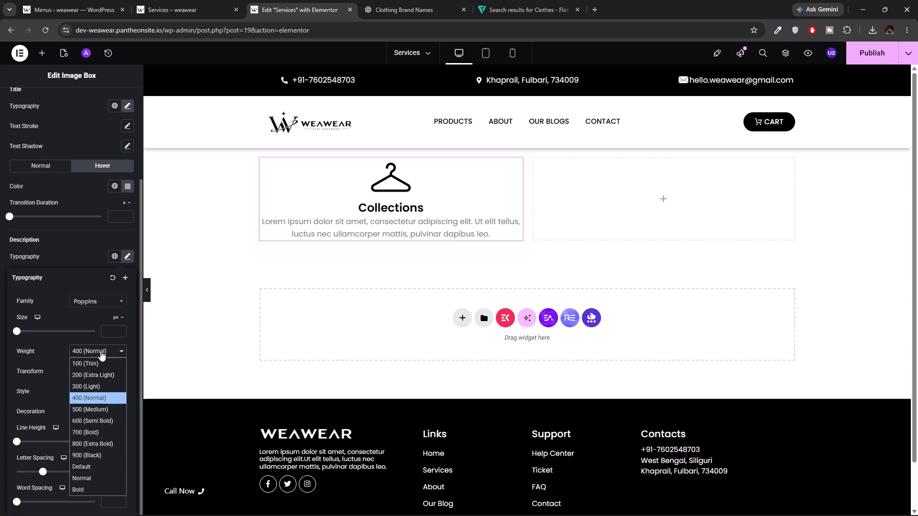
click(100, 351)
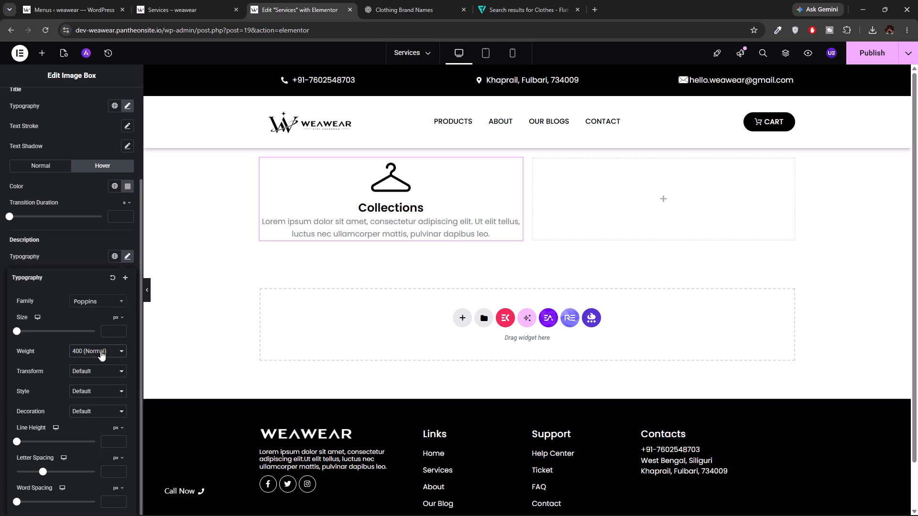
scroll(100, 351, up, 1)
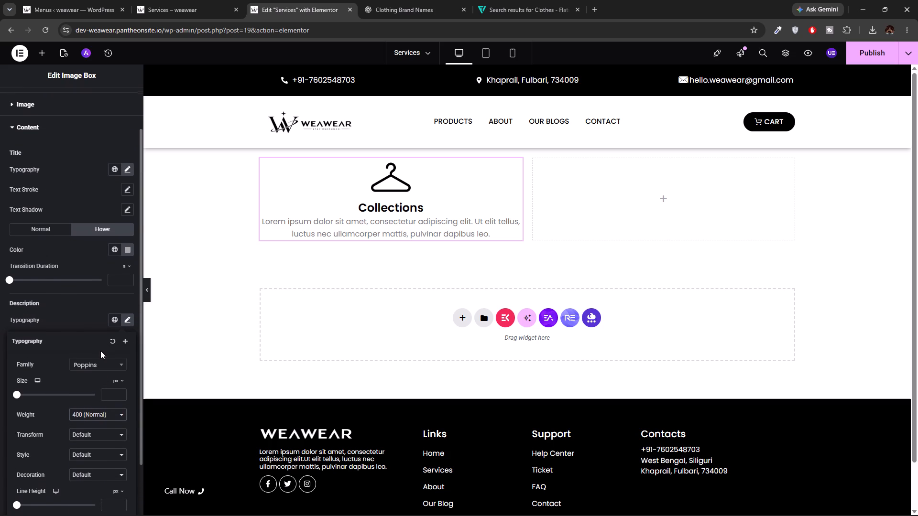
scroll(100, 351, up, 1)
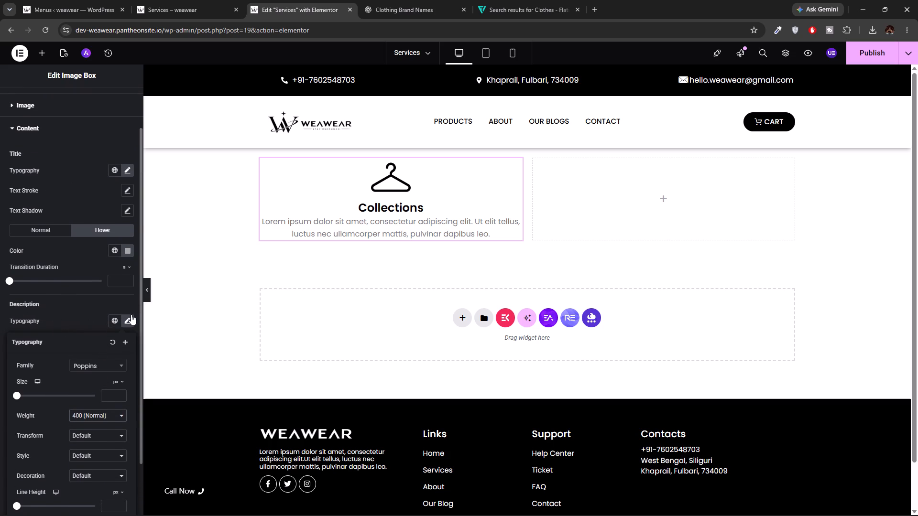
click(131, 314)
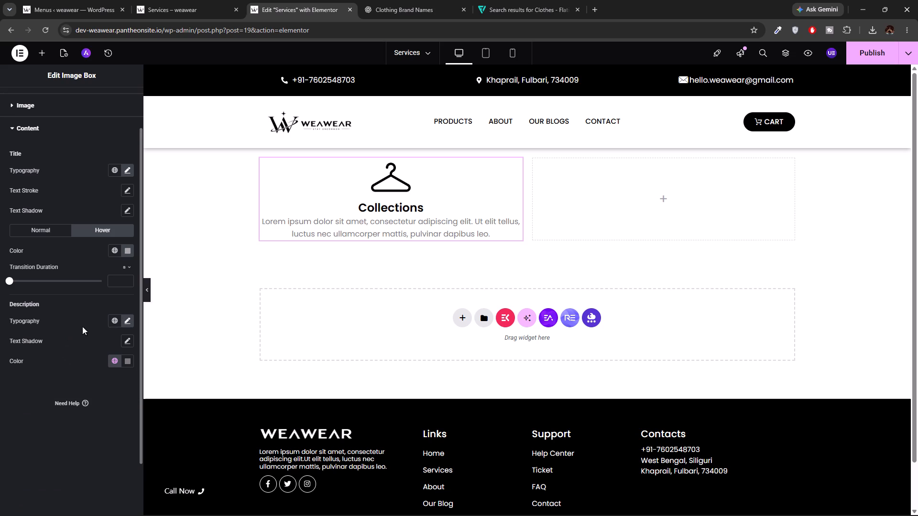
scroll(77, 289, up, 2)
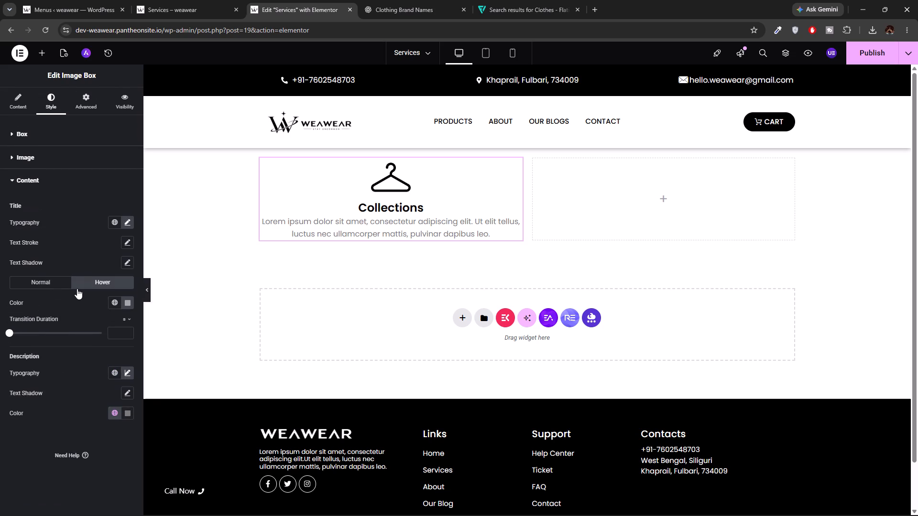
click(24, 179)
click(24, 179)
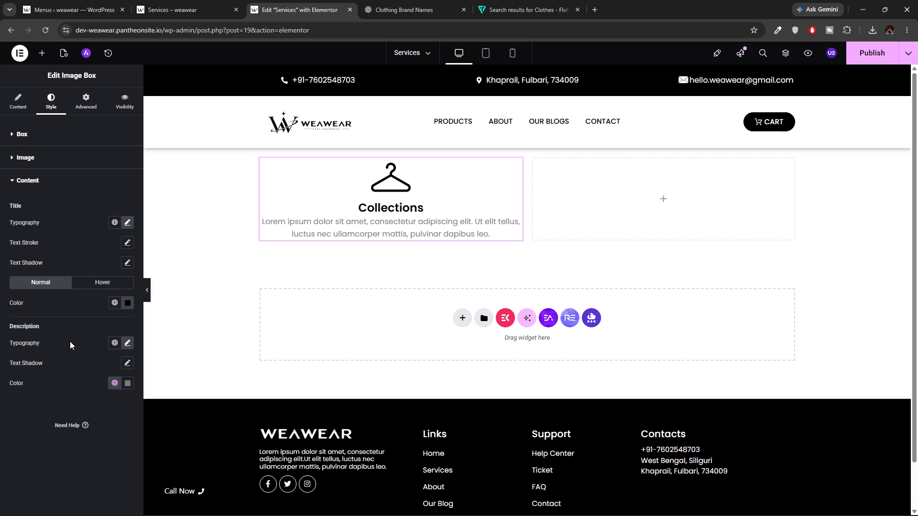
Set the Collections image box description's font size to 14 px.
click(130, 342)
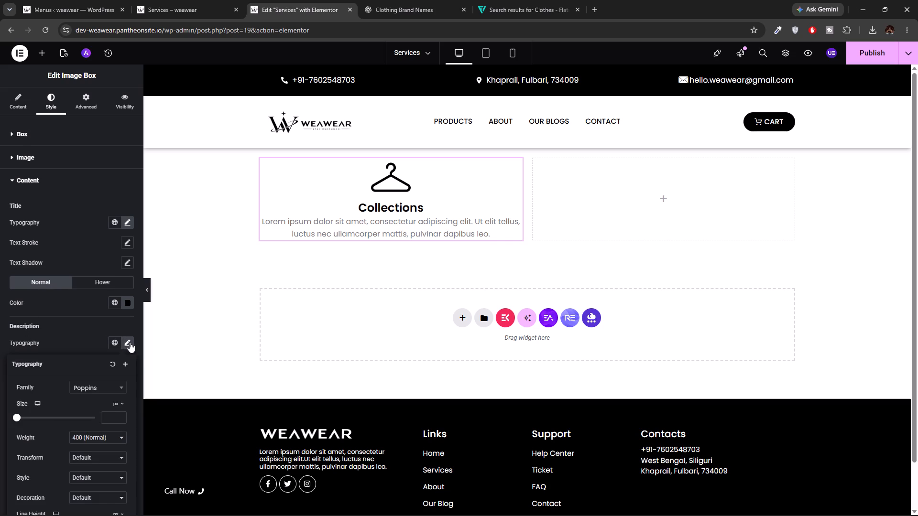
scroll(130, 342, down, 1)
drag(17, 346, 31, 346)
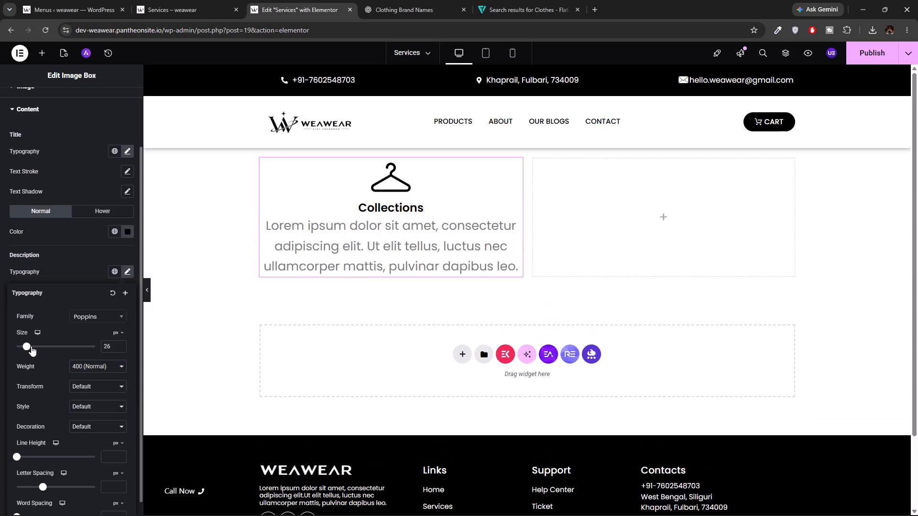
drag(31, 346, 36, 346)
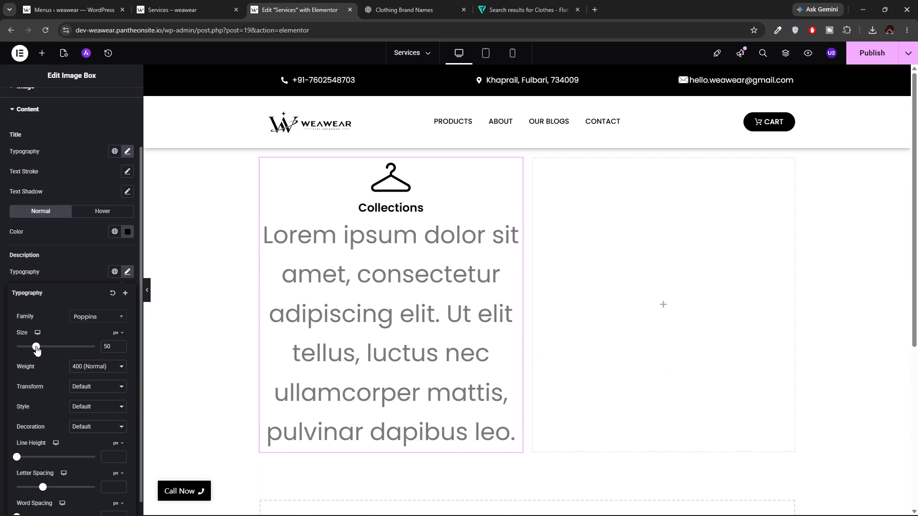
drag(36, 346, 30, 346)
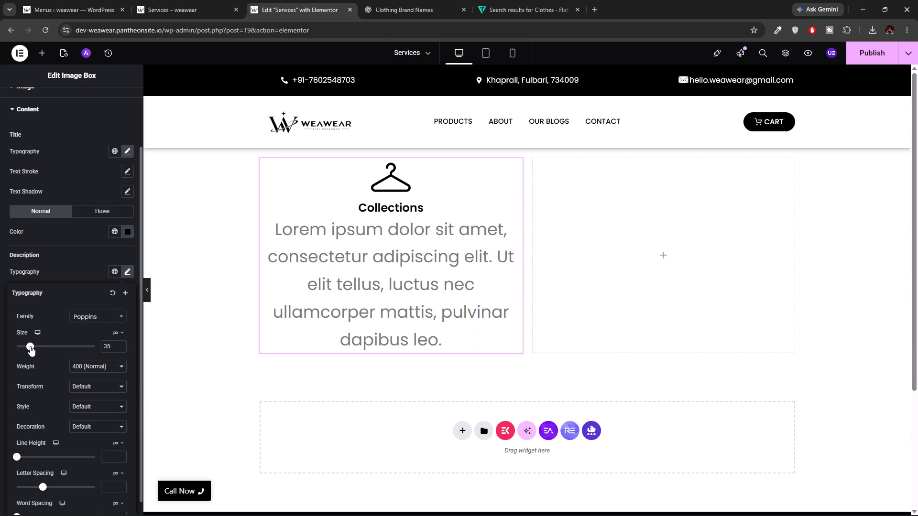
drag(30, 346, 36, 346)
click(106, 342)
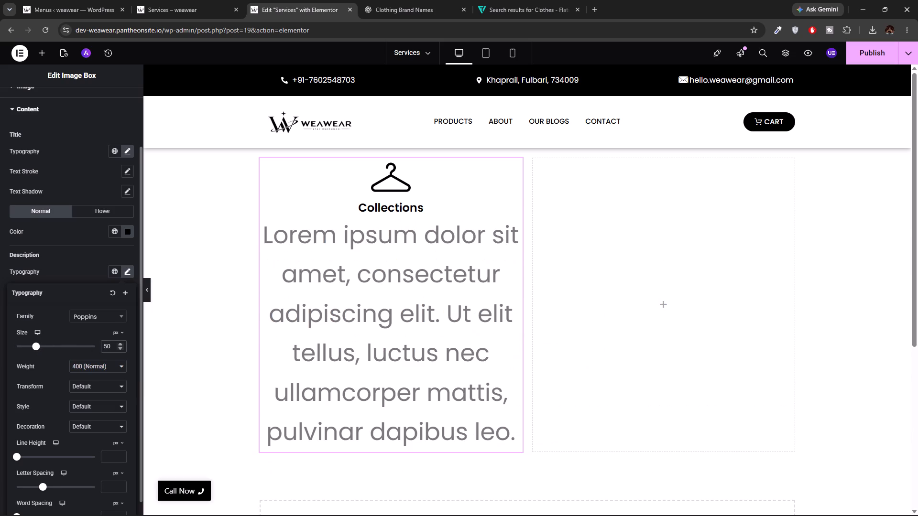
double_click(112, 344)
key(BackSpace)
key(BackSpace)
text(14)
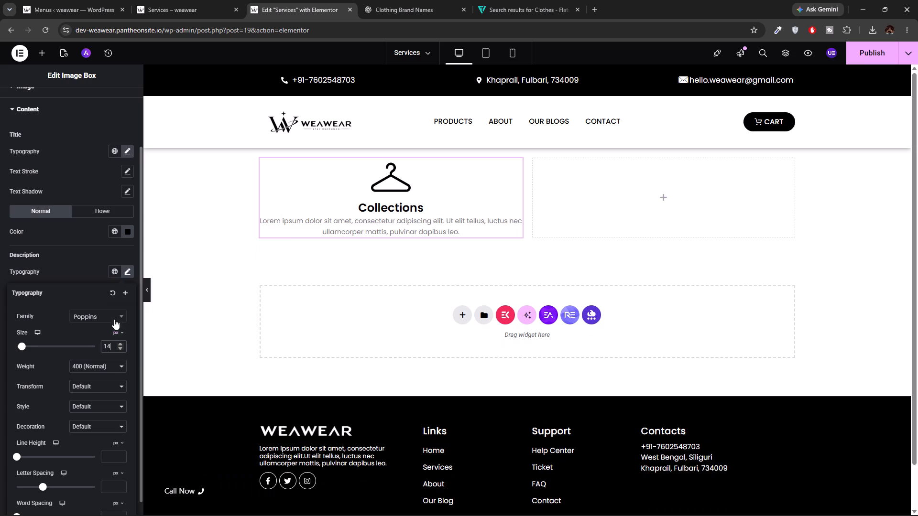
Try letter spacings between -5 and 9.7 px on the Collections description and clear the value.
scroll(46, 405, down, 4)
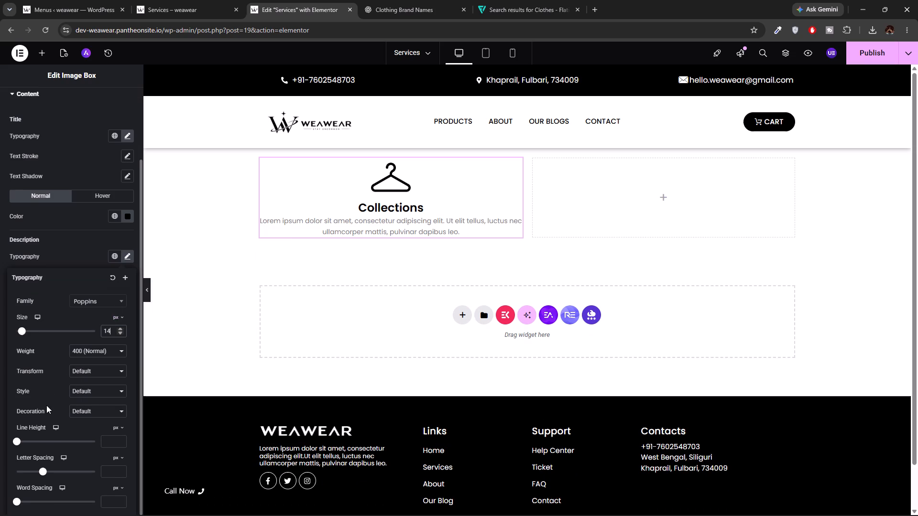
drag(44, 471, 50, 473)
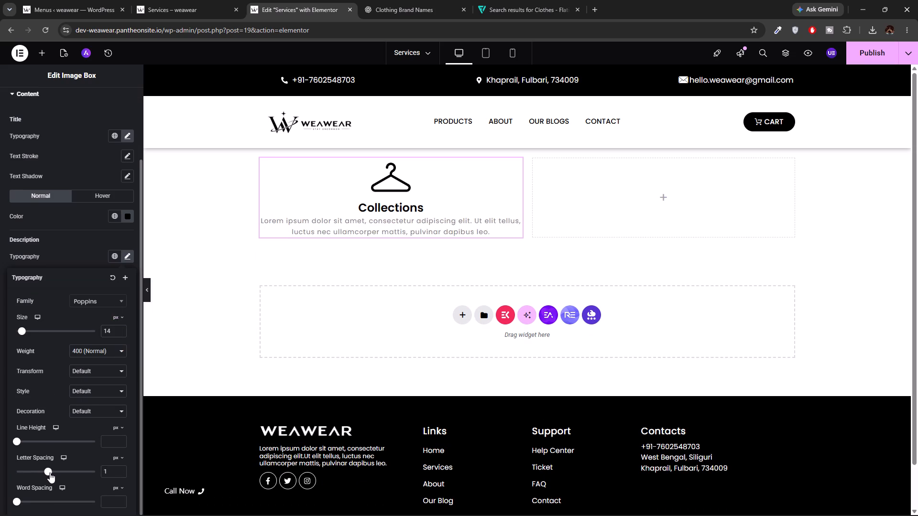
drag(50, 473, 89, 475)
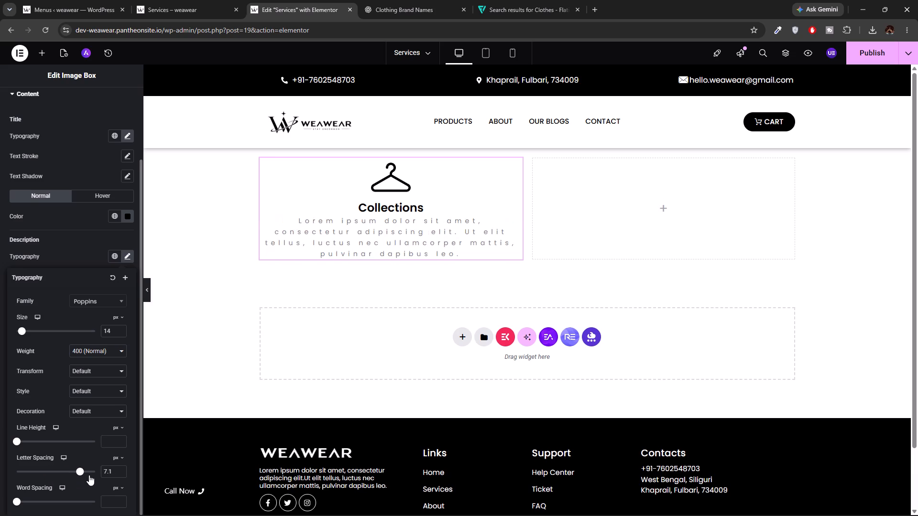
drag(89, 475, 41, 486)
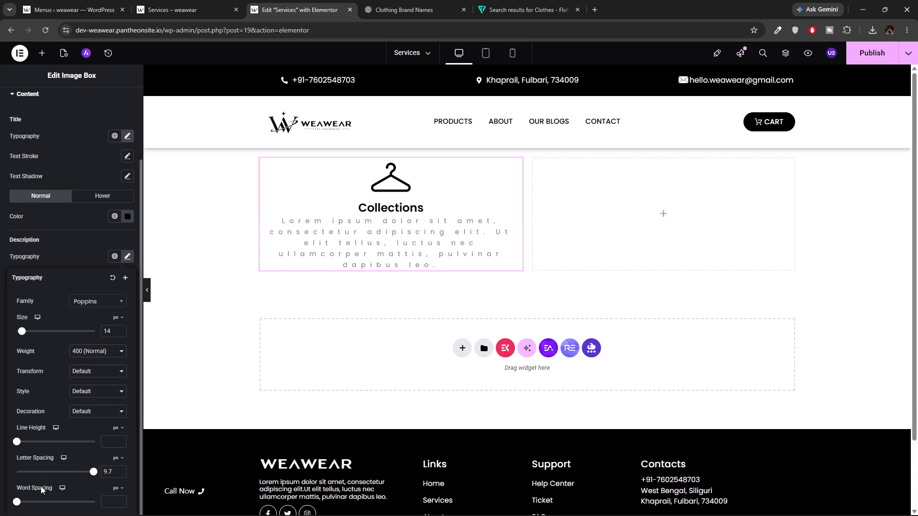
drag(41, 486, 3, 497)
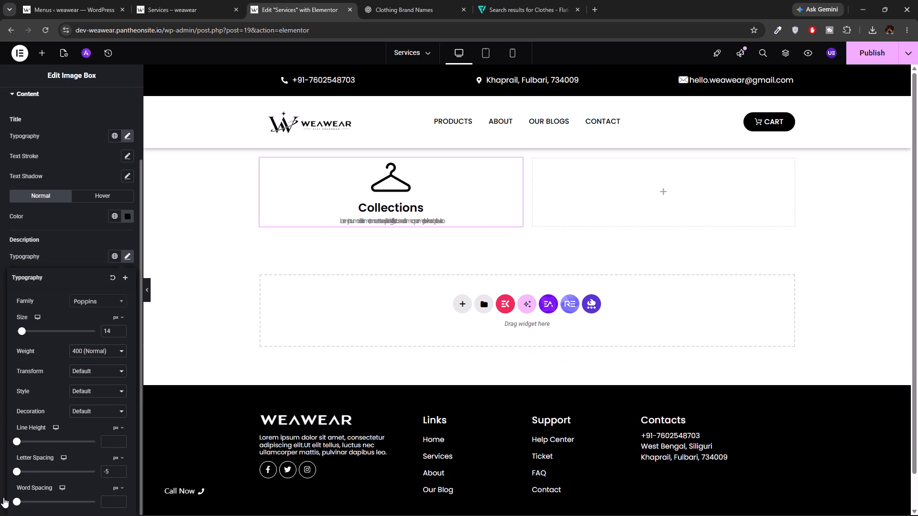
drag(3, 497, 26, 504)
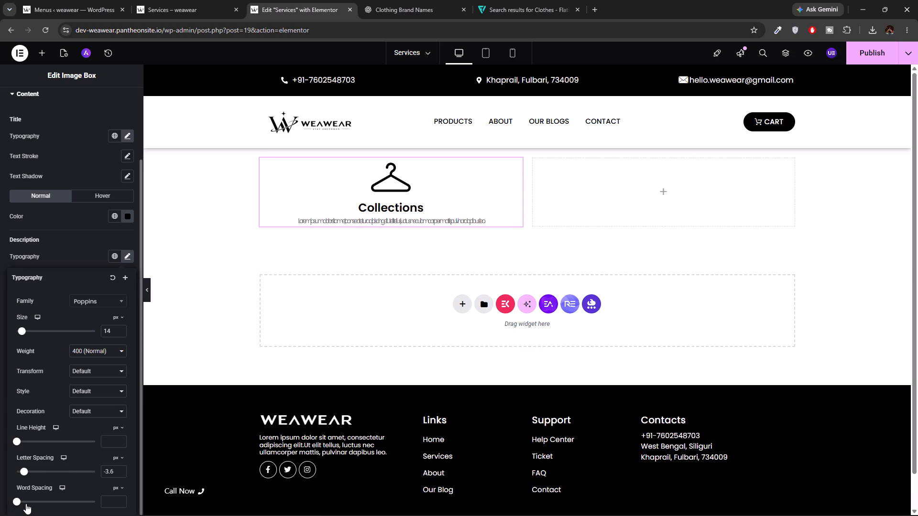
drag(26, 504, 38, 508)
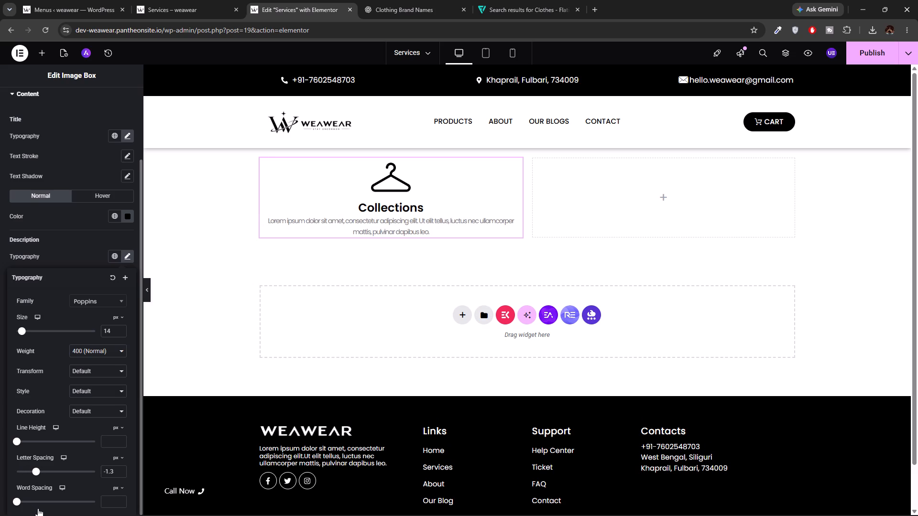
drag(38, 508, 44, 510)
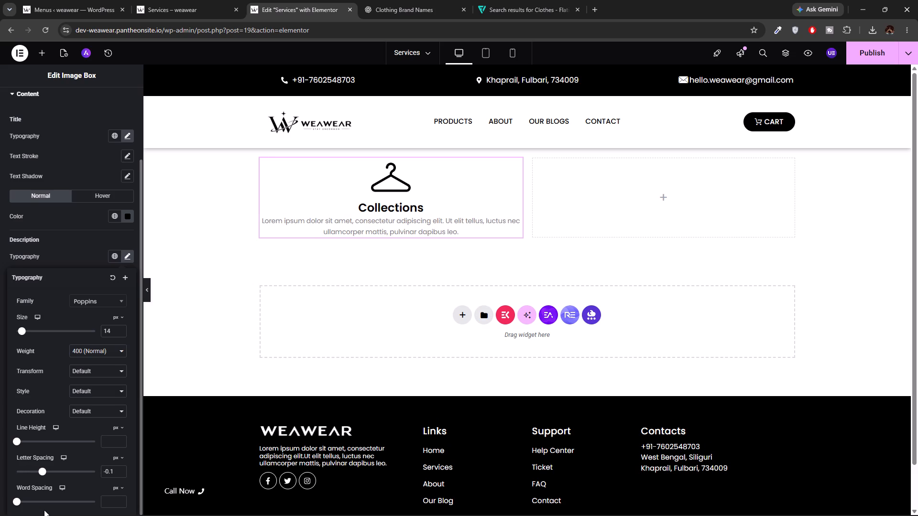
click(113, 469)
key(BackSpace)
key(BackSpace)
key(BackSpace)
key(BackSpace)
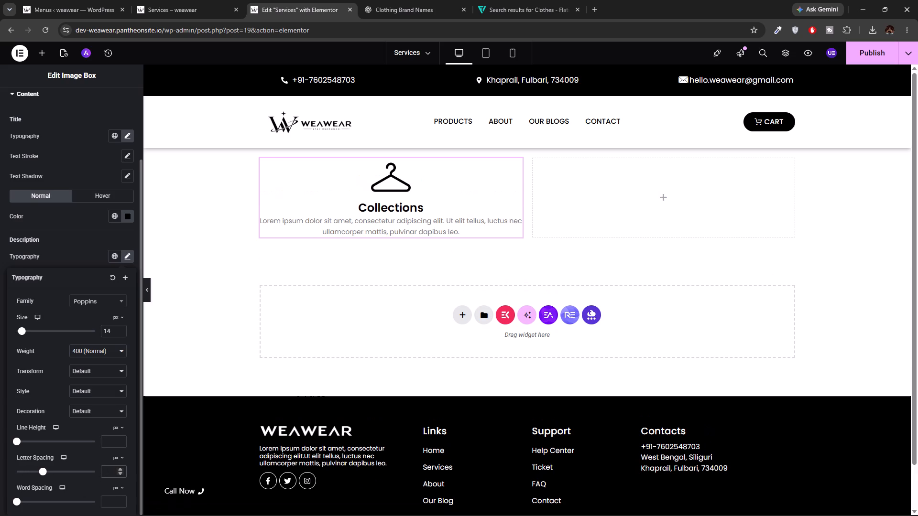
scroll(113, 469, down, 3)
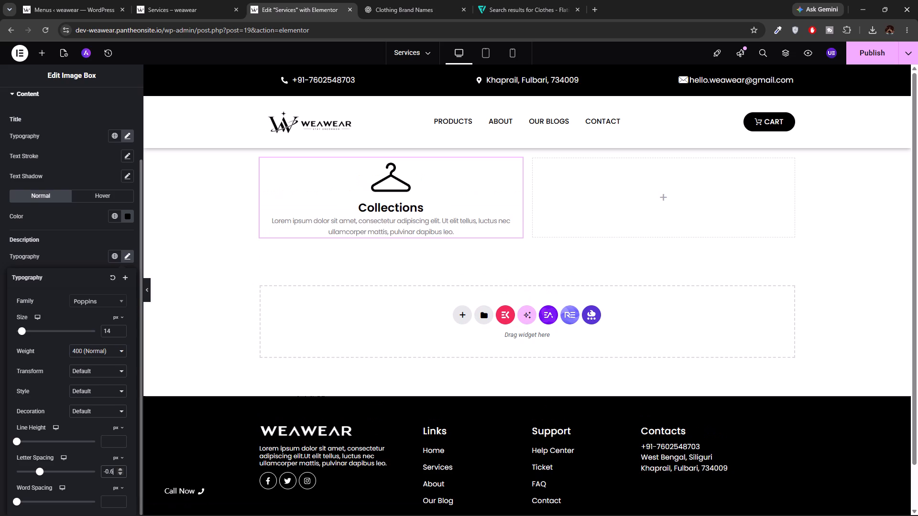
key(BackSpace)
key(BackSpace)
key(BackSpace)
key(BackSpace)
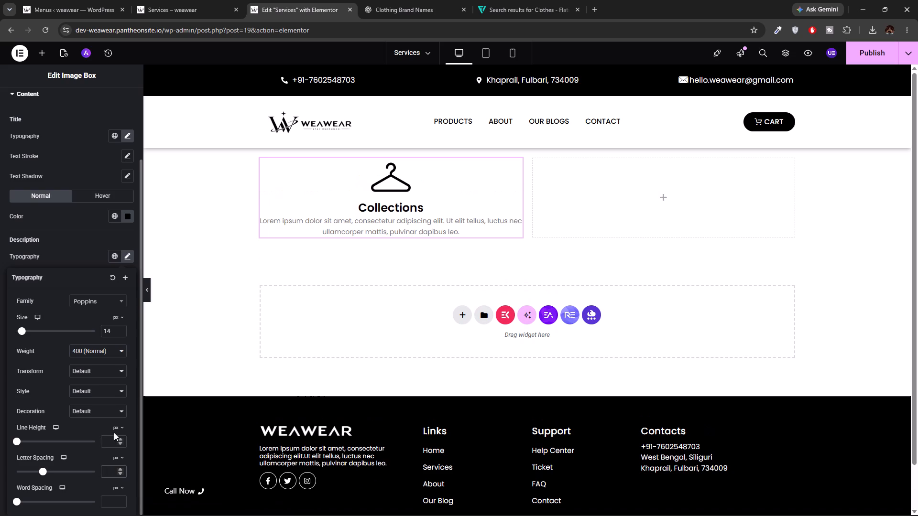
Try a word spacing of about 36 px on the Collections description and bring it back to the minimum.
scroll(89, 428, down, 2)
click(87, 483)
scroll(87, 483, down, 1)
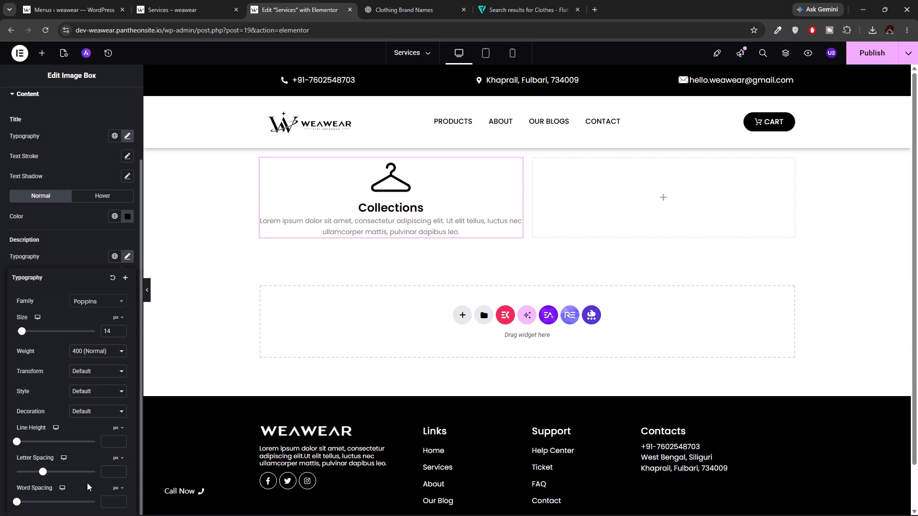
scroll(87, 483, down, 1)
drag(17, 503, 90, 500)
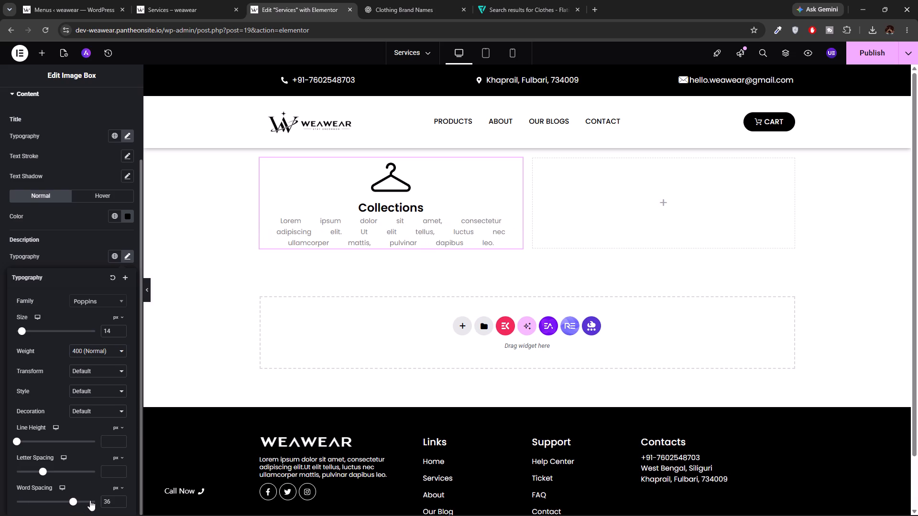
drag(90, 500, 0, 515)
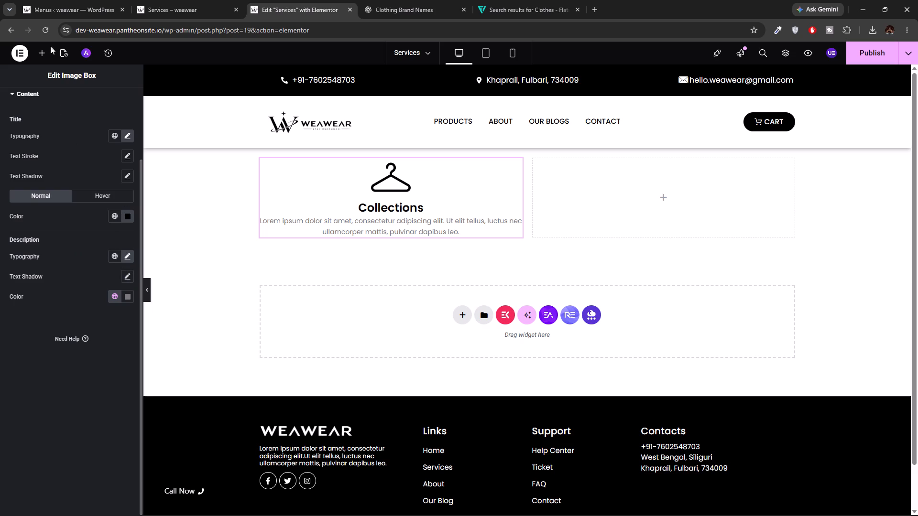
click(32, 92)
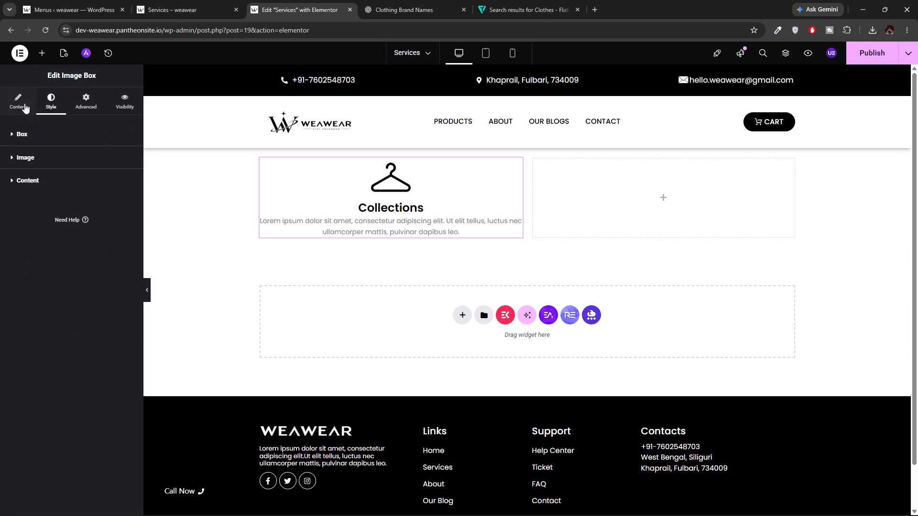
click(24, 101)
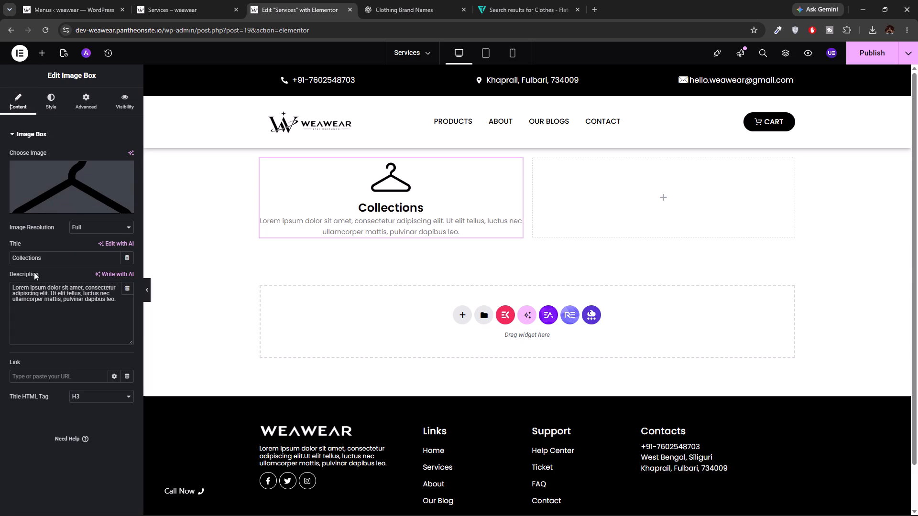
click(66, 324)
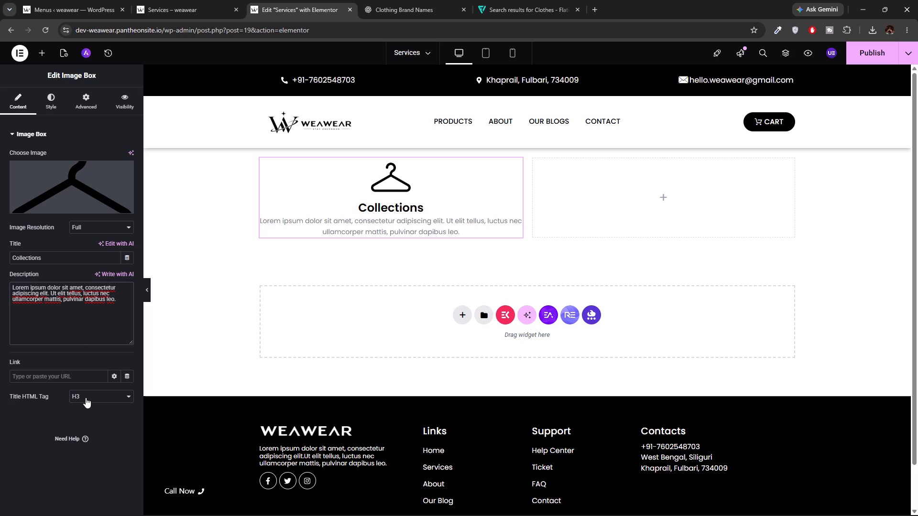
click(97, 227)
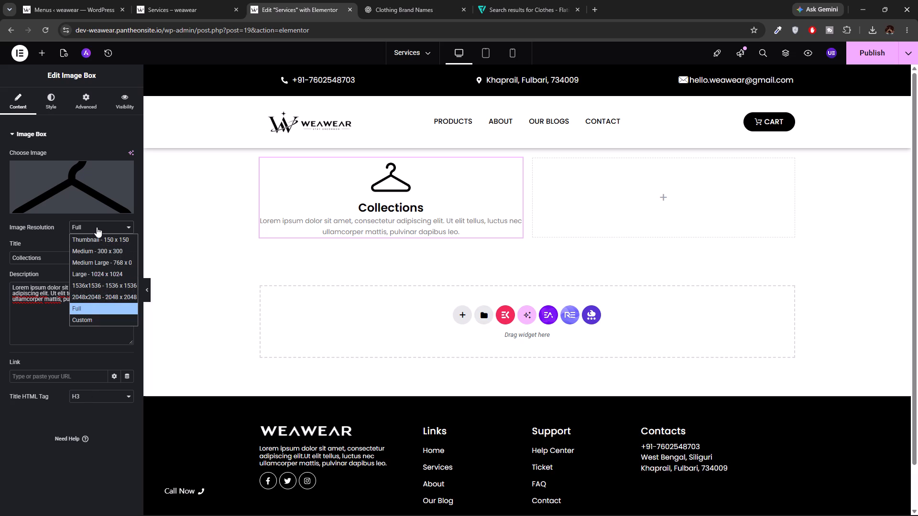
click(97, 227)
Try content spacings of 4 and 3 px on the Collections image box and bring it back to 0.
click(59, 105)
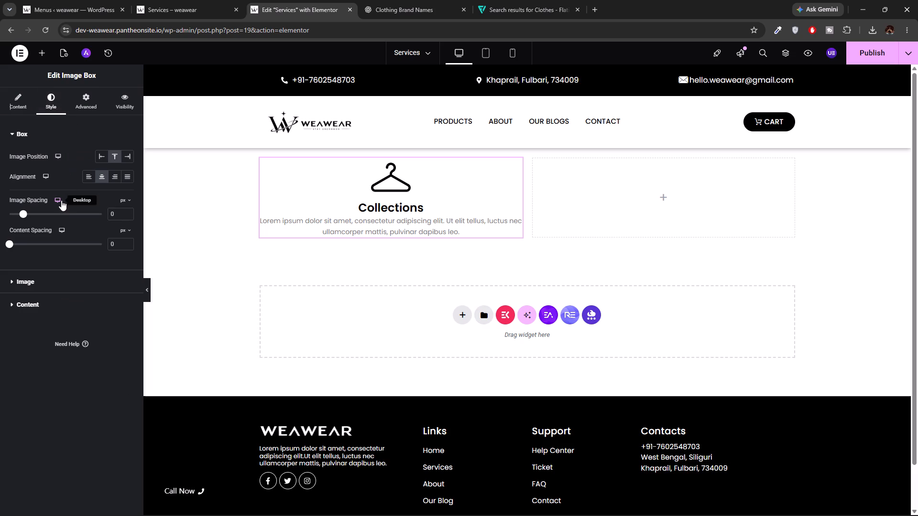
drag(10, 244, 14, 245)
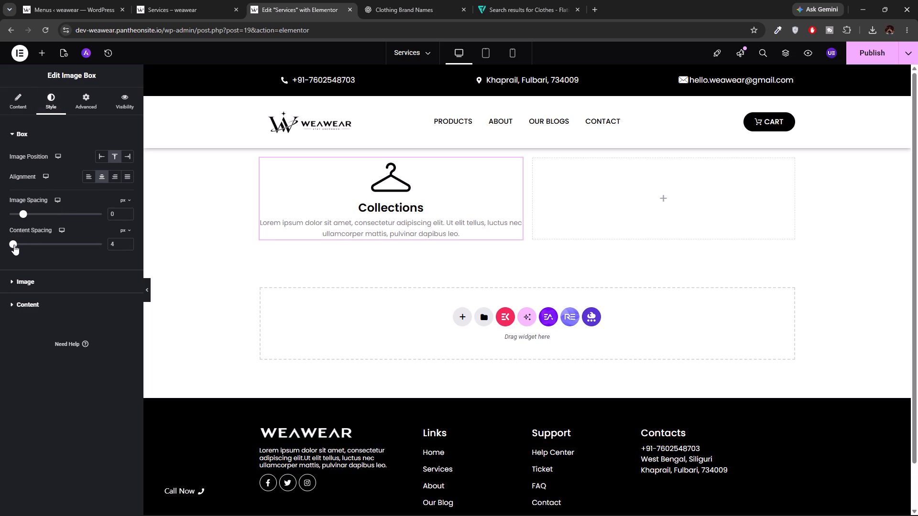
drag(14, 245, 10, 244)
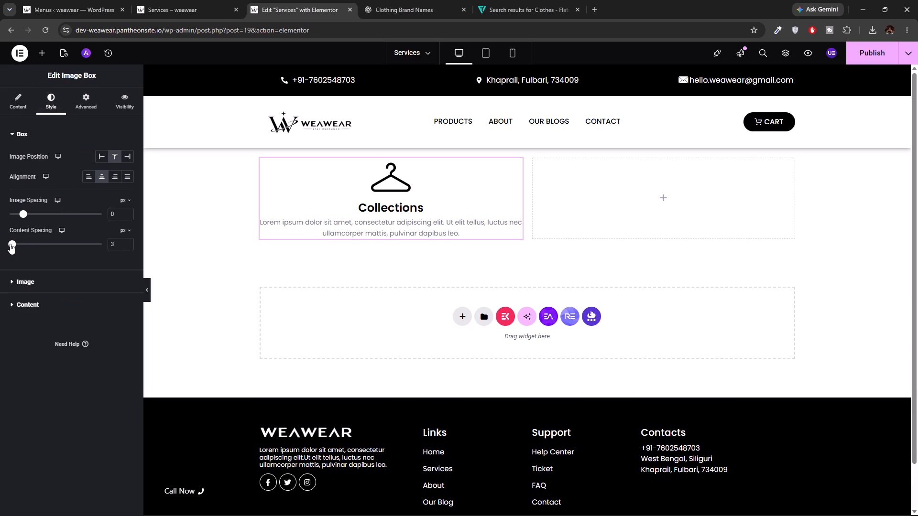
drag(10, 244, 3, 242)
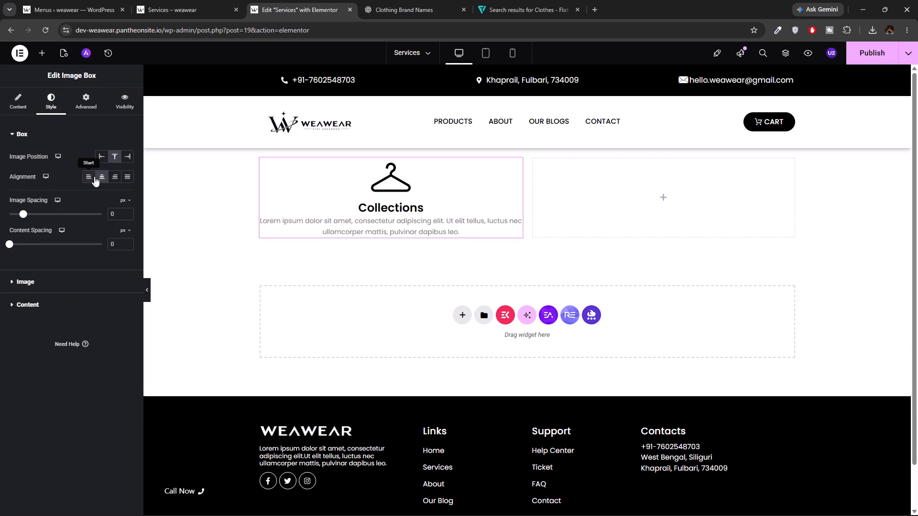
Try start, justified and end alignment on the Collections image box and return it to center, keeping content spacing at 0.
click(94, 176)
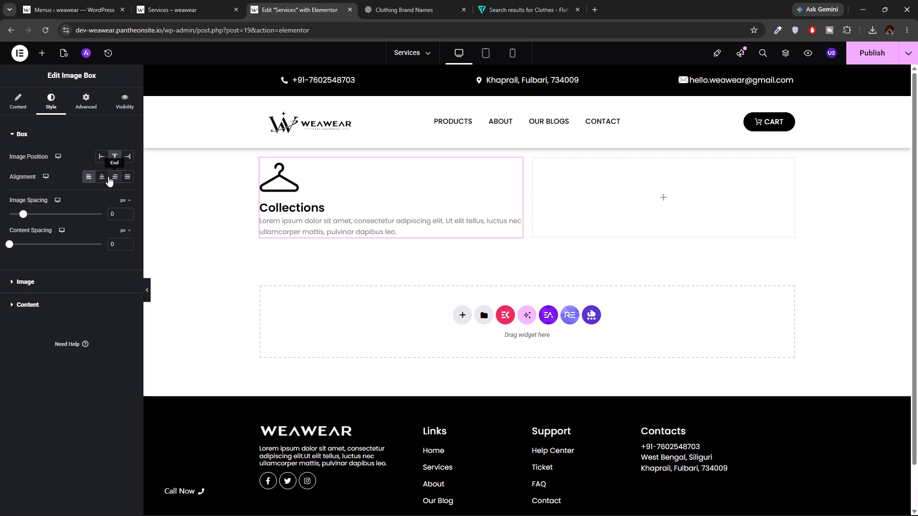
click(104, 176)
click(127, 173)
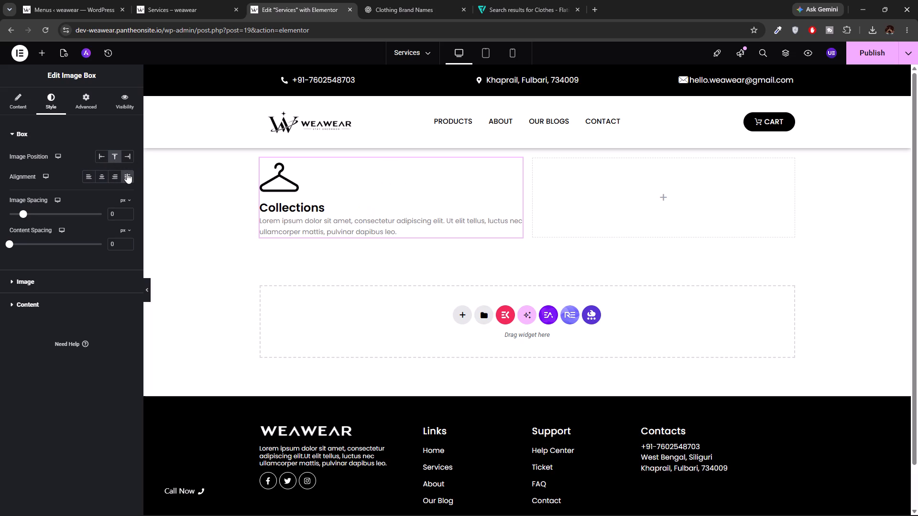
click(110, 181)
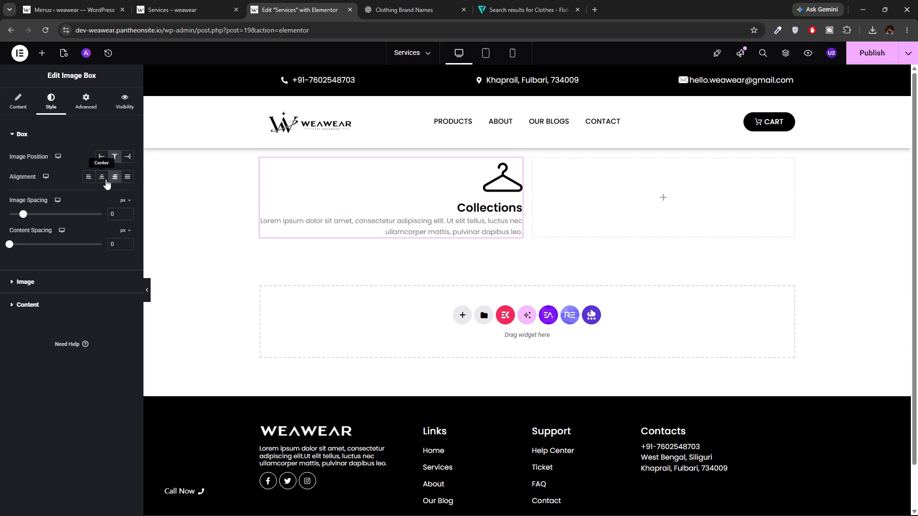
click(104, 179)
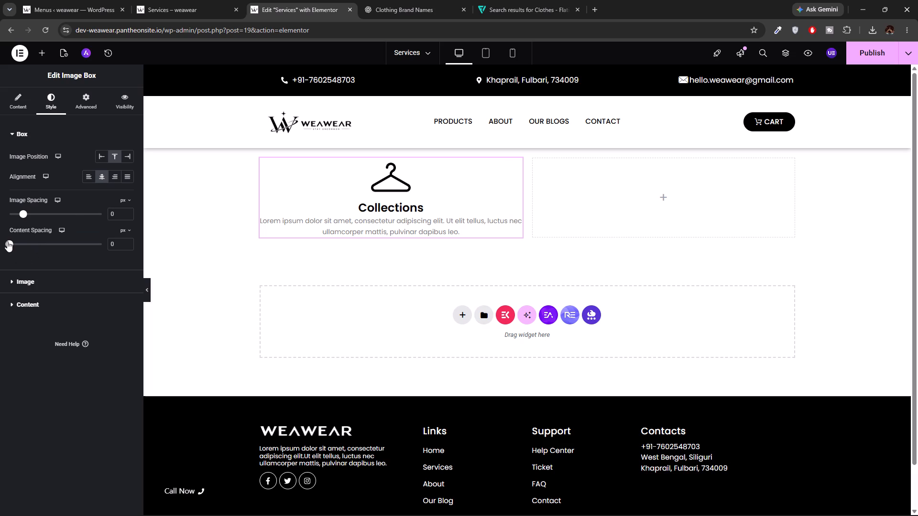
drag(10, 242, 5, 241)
Set the Collections image box's image spacing to 15 px, trying values between 1 and 23 px.
drag(25, 212, 13, 215)
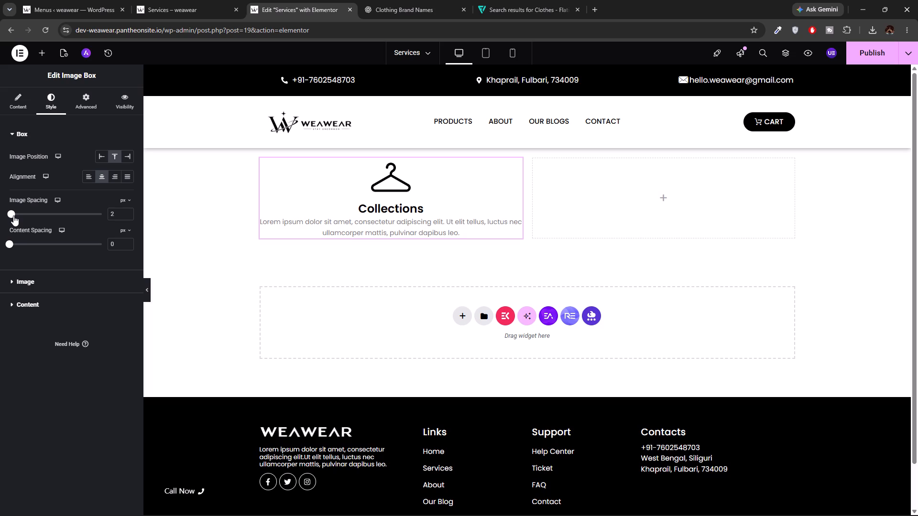
drag(13, 215, 8, 218)
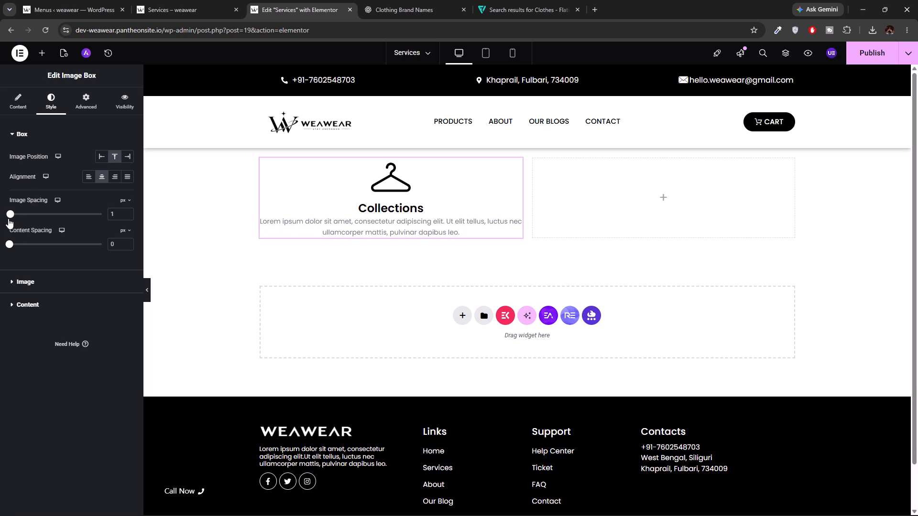
drag(8, 218, 33, 225)
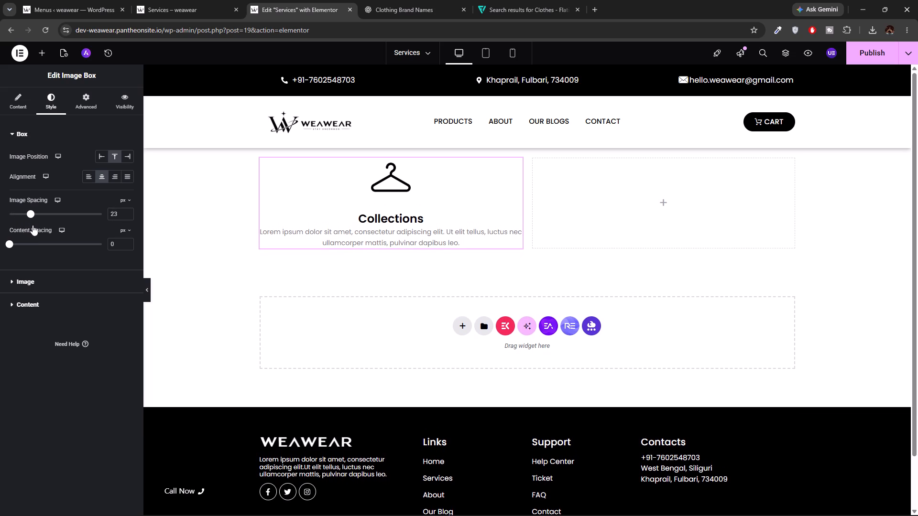
drag(33, 225, 24, 223)
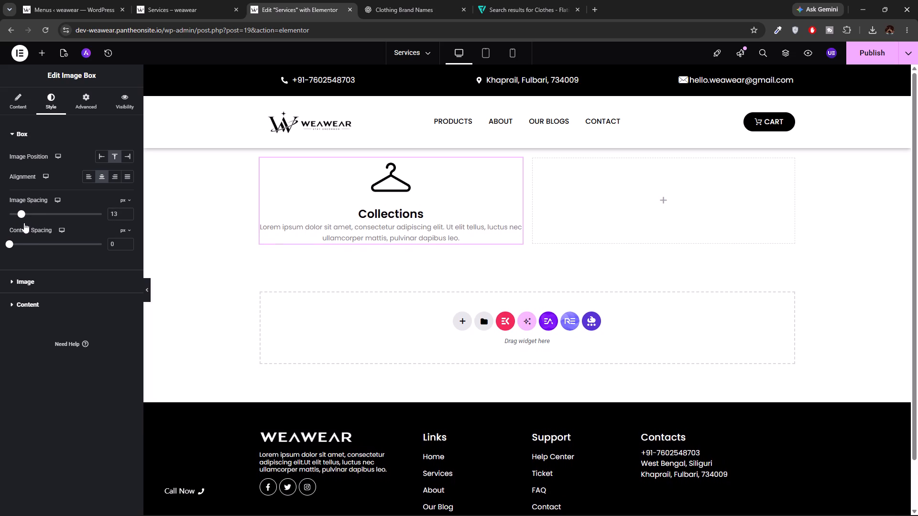
drag(24, 223, 23, 222)
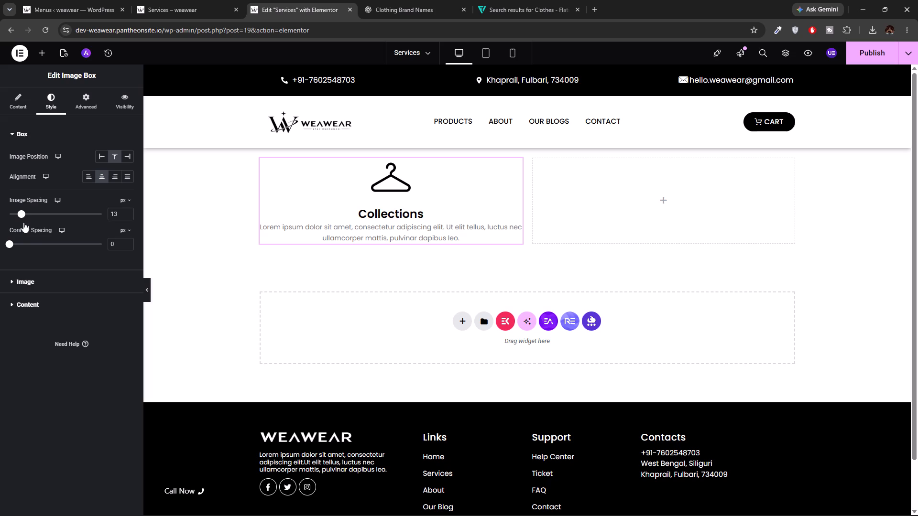
drag(23, 222, 25, 223)
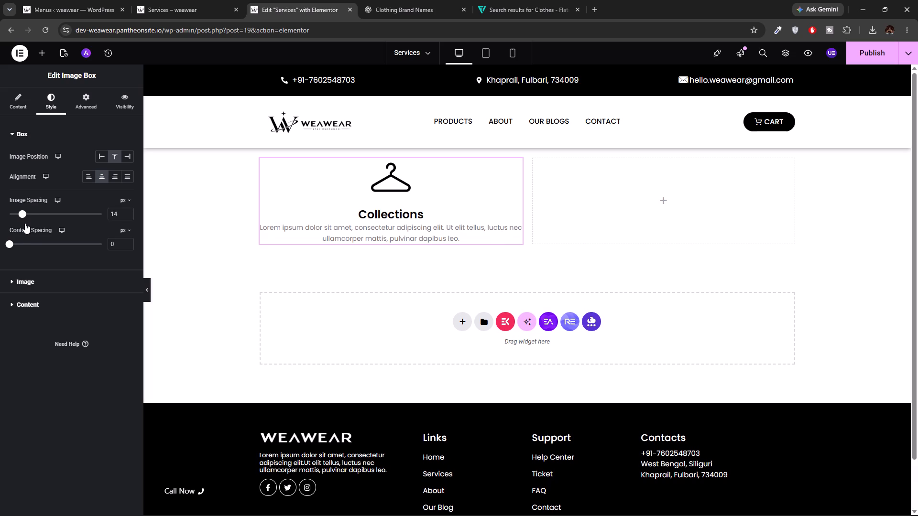
drag(25, 223, 25, 223)
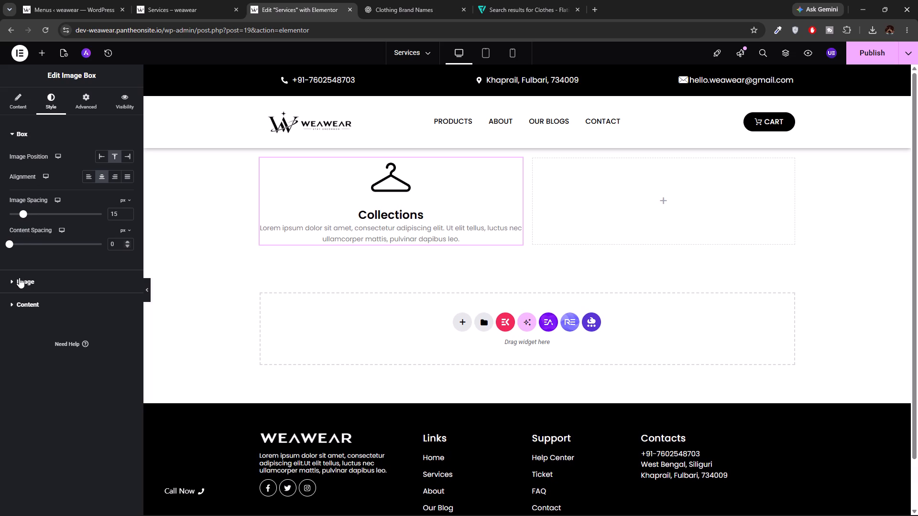
Reduce the Collections title's line height to the minimum after trying values between 2 and 23 px.
click(19, 278)
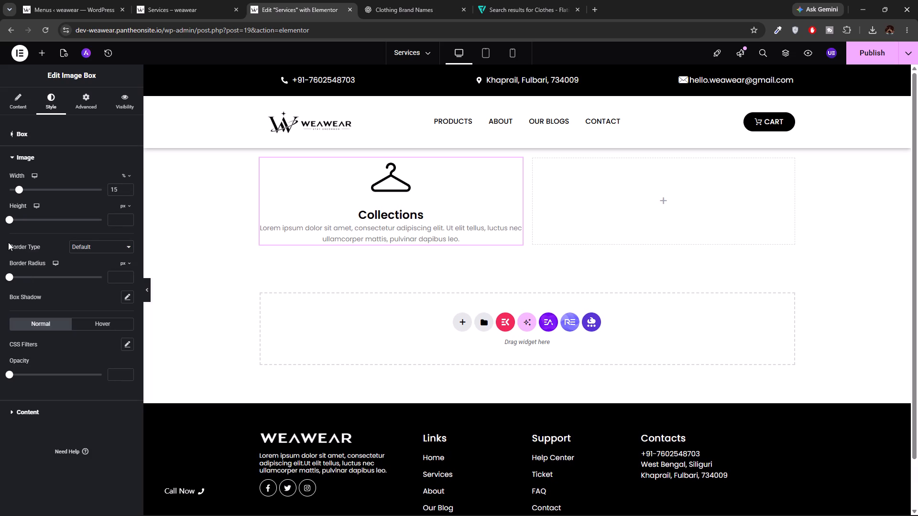
click(15, 416)
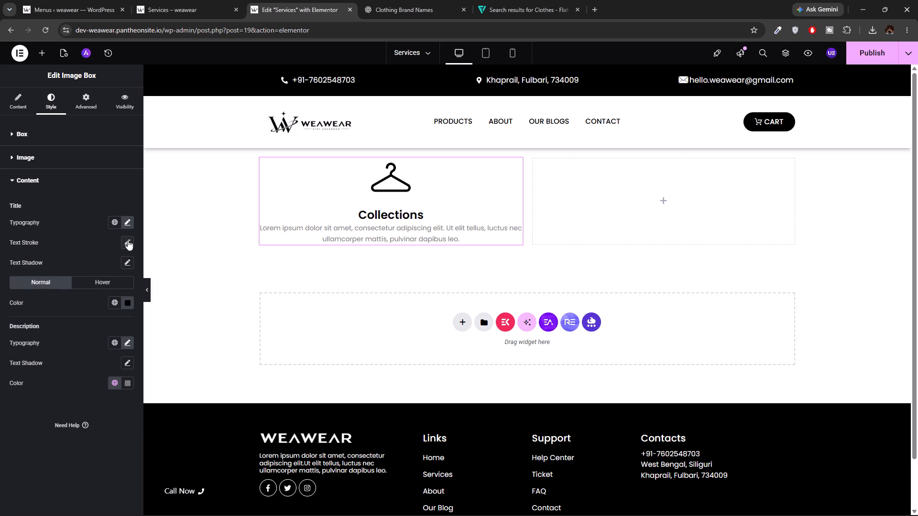
click(129, 223)
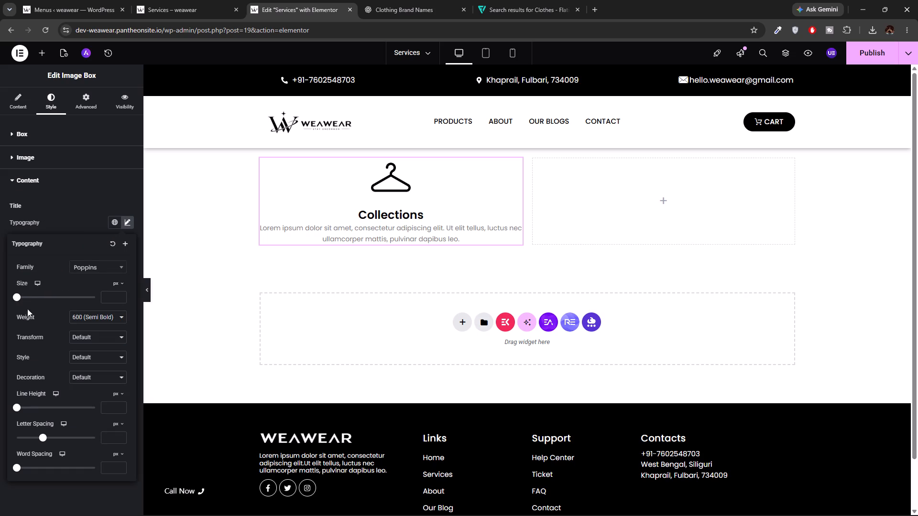
drag(19, 408, 21, 408)
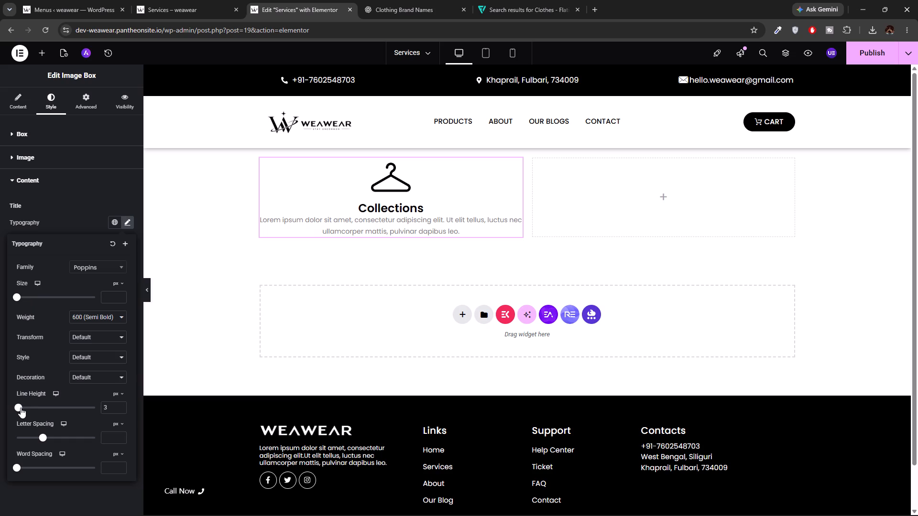
drag(21, 408, 31, 410)
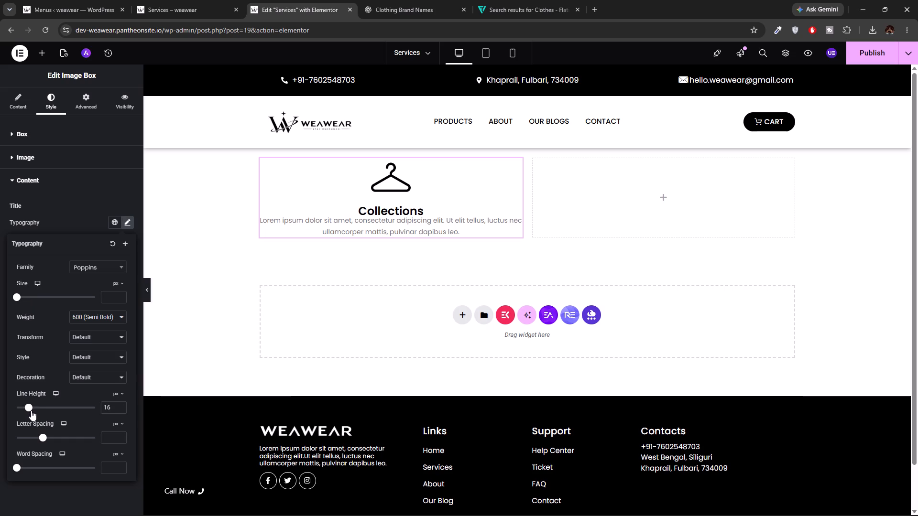
drag(31, 410, 12, 404)
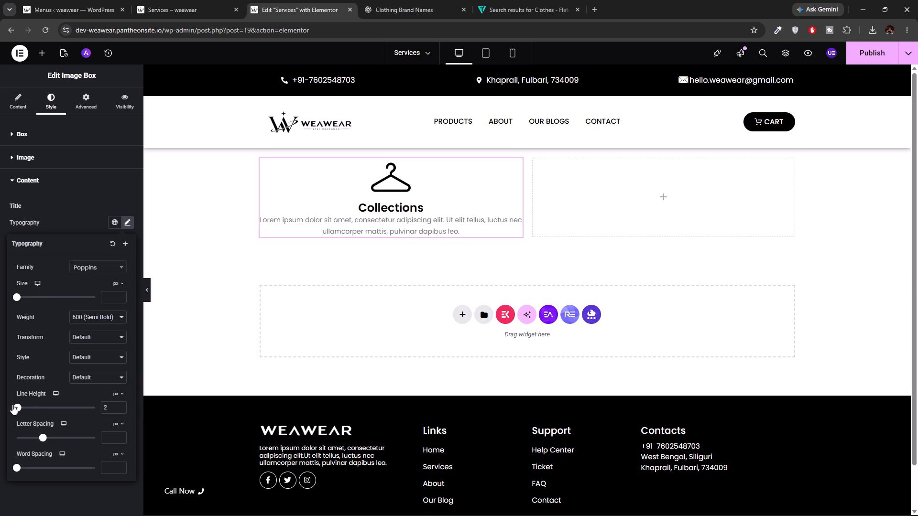
drag(12, 404, 37, 407)
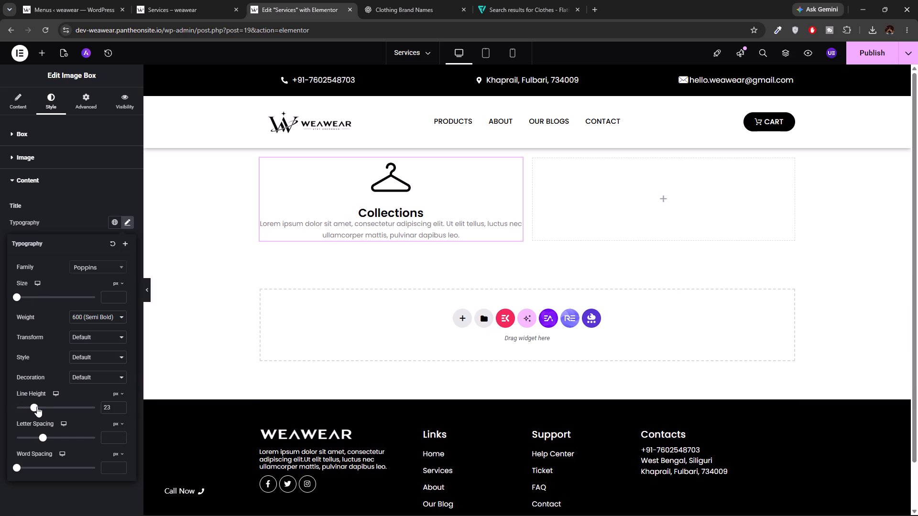
drag(37, 407, 0, 411)
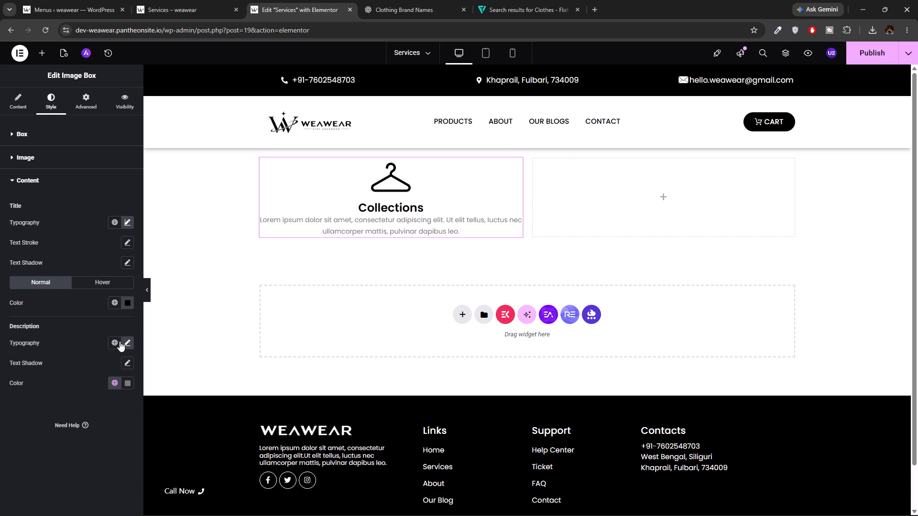
Set the Collections description's line height to 15 px after trying 6, 29 and 20 px.
click(133, 343)
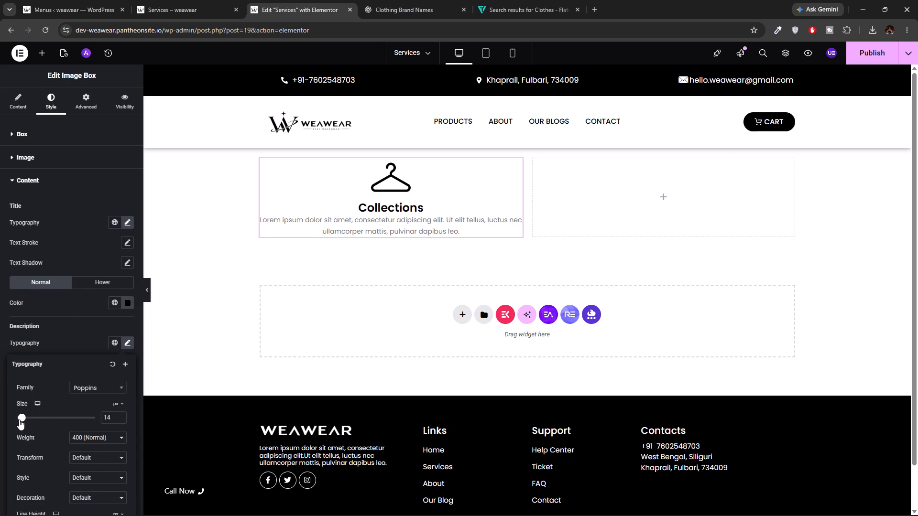
scroll(18, 391, down, 2)
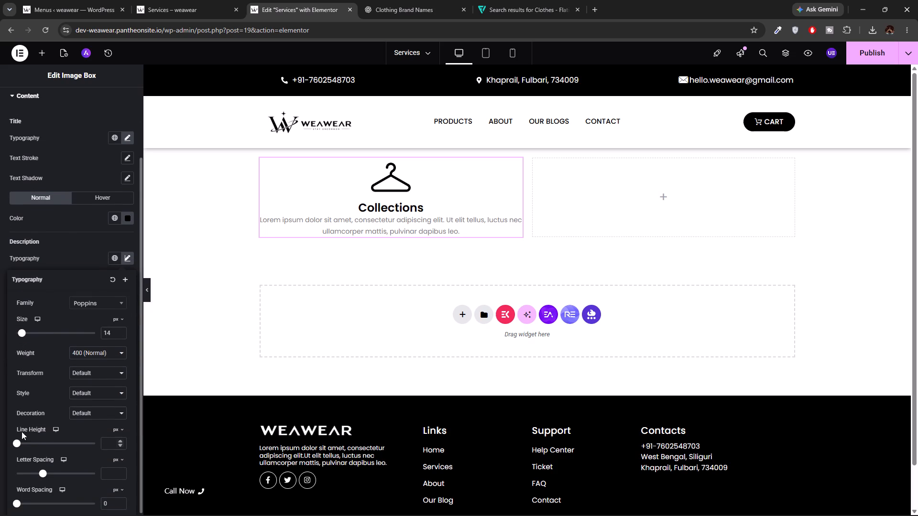
drag(18, 443, 22, 443)
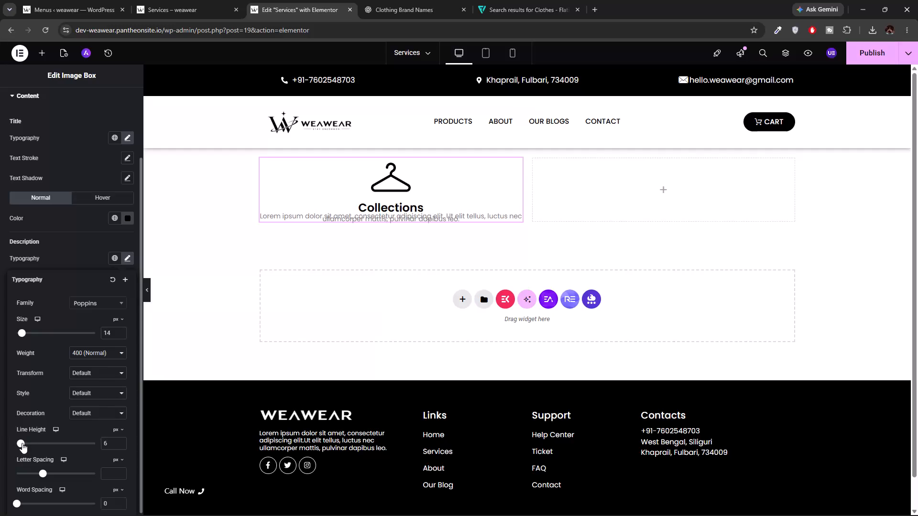
drag(22, 443, 41, 439)
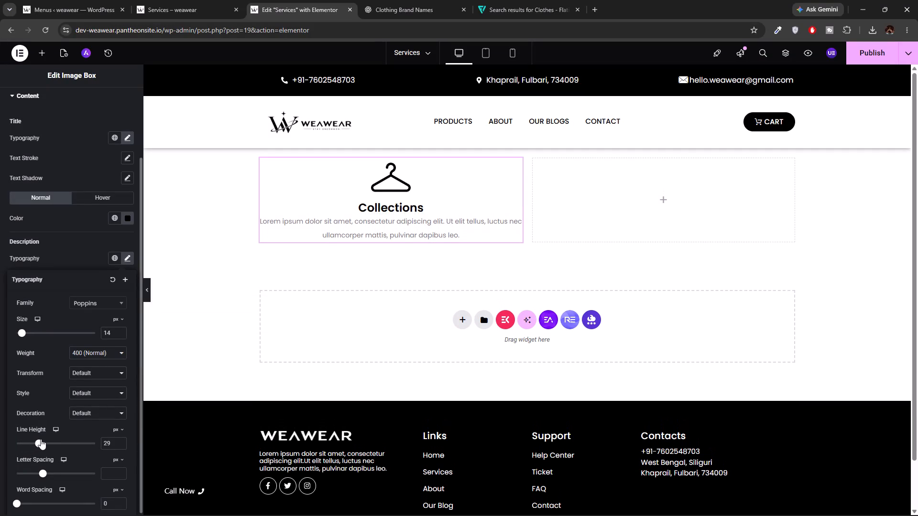
drag(41, 439, 34, 442)
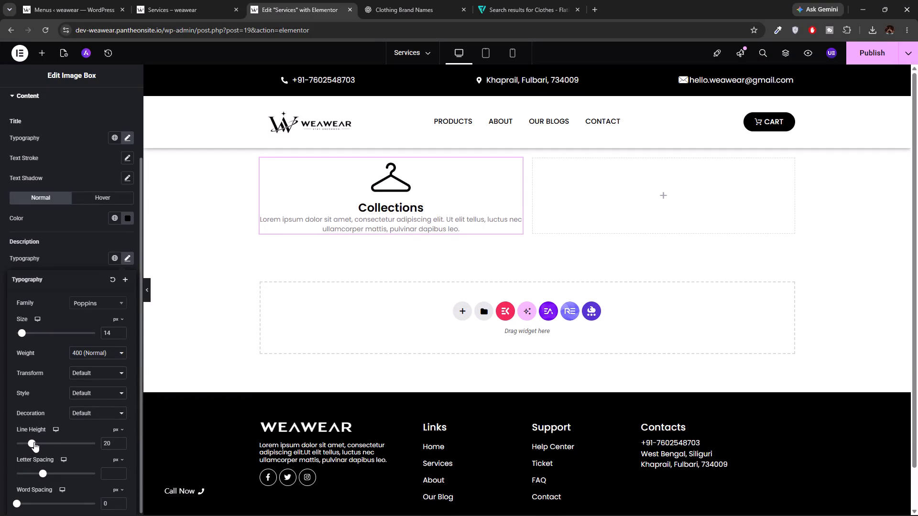
drag(34, 442, 29, 441)
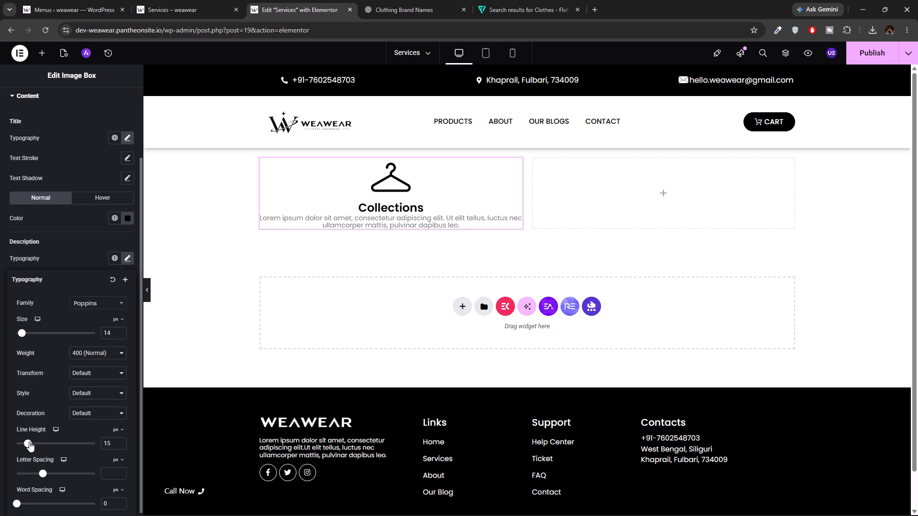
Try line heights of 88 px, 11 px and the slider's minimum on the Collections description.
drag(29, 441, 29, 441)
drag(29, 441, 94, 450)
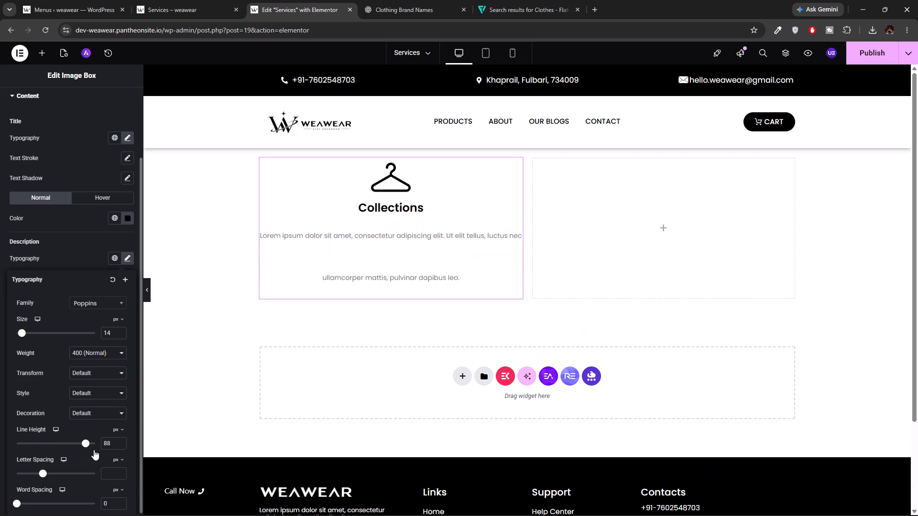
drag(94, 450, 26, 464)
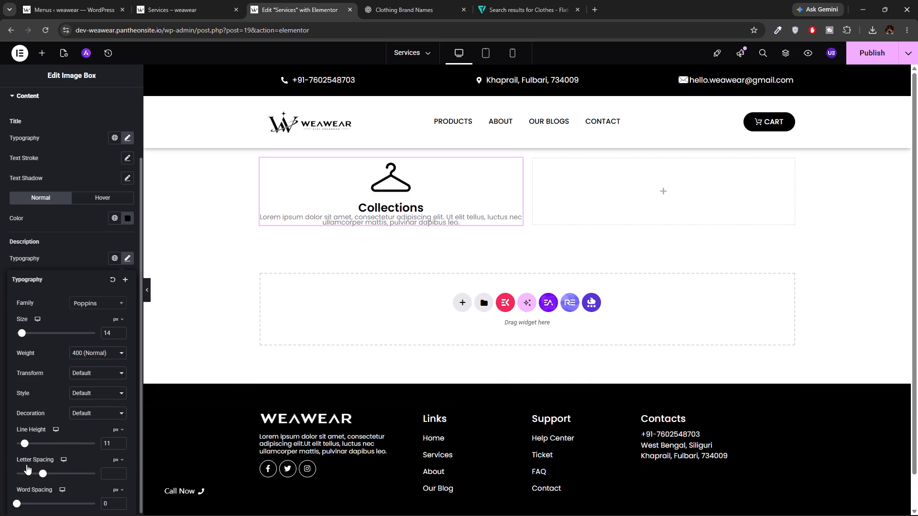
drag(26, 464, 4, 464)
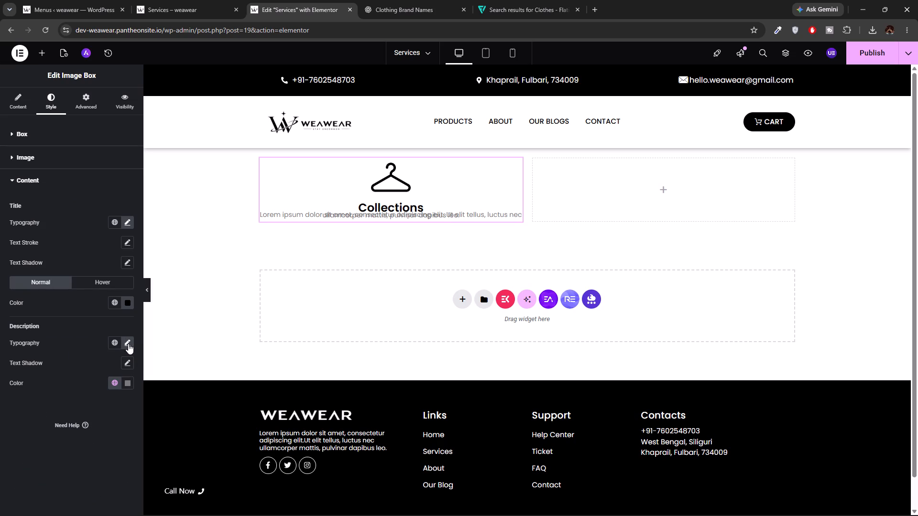
Apply the Primary global font to the Collections description after trying the Secondary and Accent global fonts.
click(114, 344)
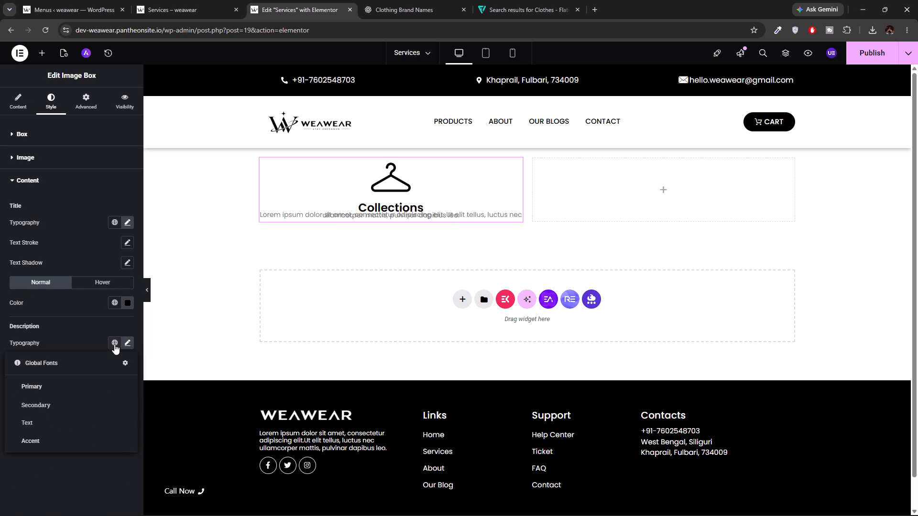
click(50, 407)
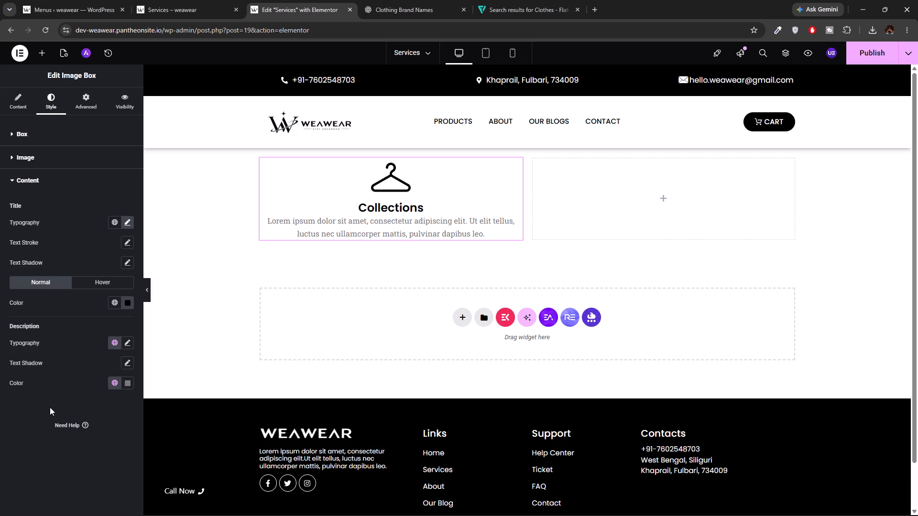
click(109, 341)
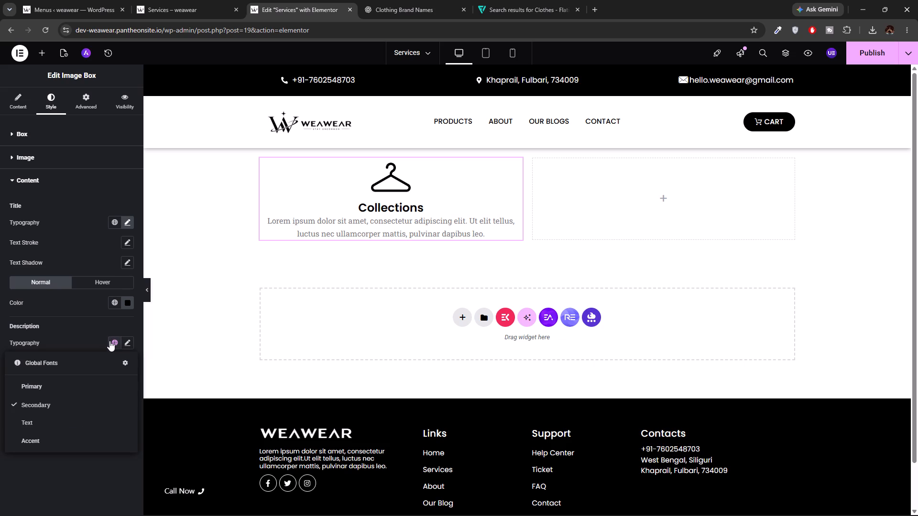
click(44, 442)
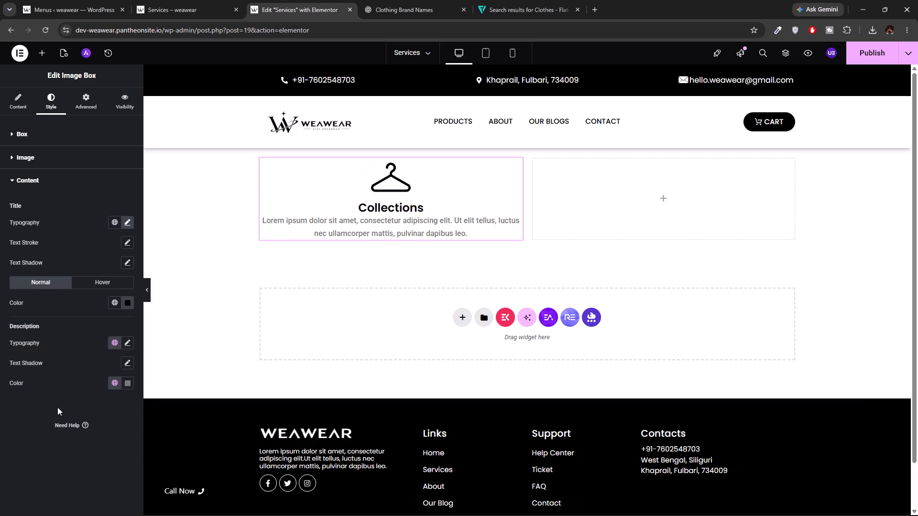
click(115, 339)
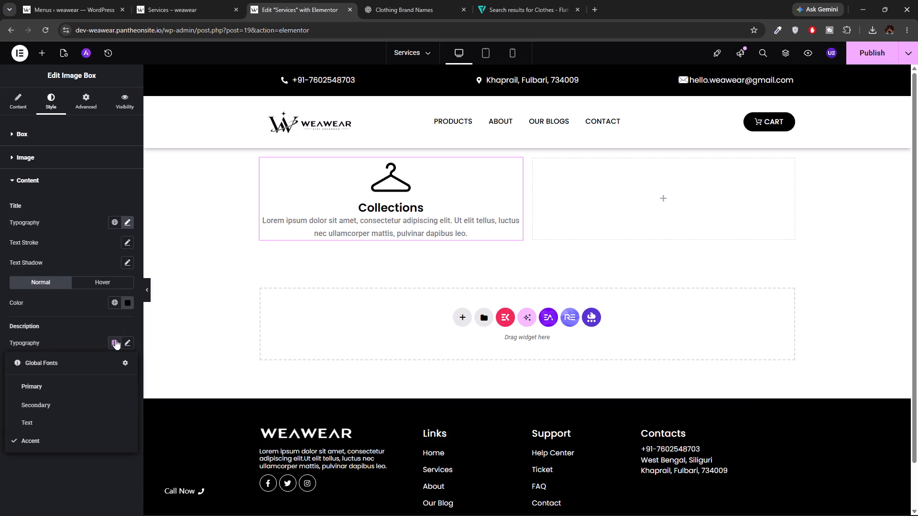
click(66, 394)
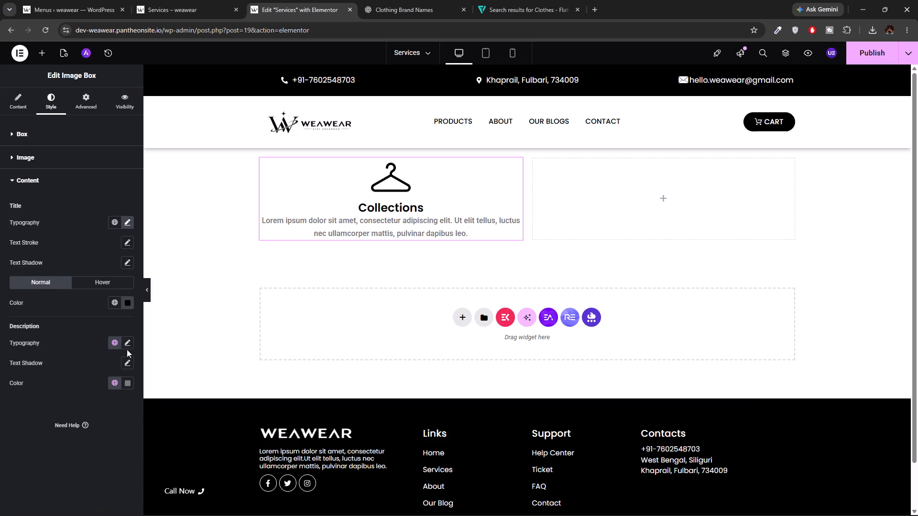
Set the Collections description's font family to Poppins with weight 400 (Normal).
click(130, 344)
click(111, 386)
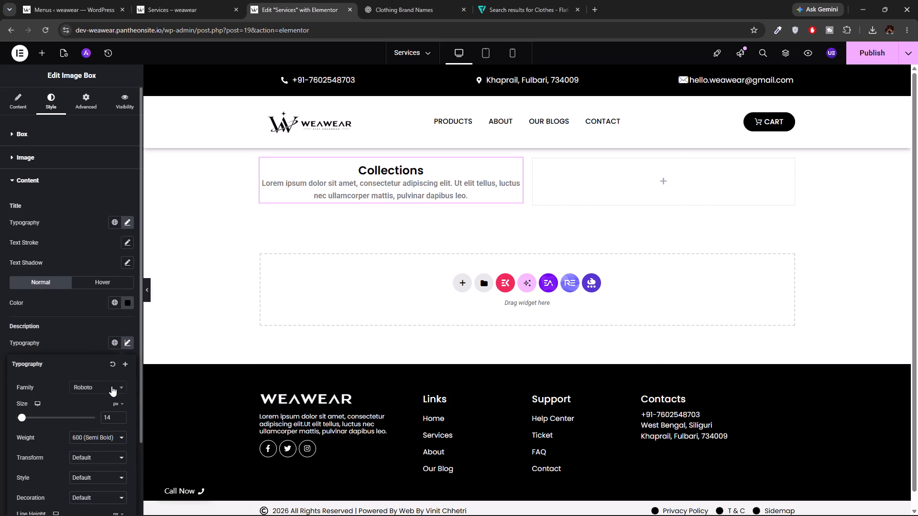
text(popp)
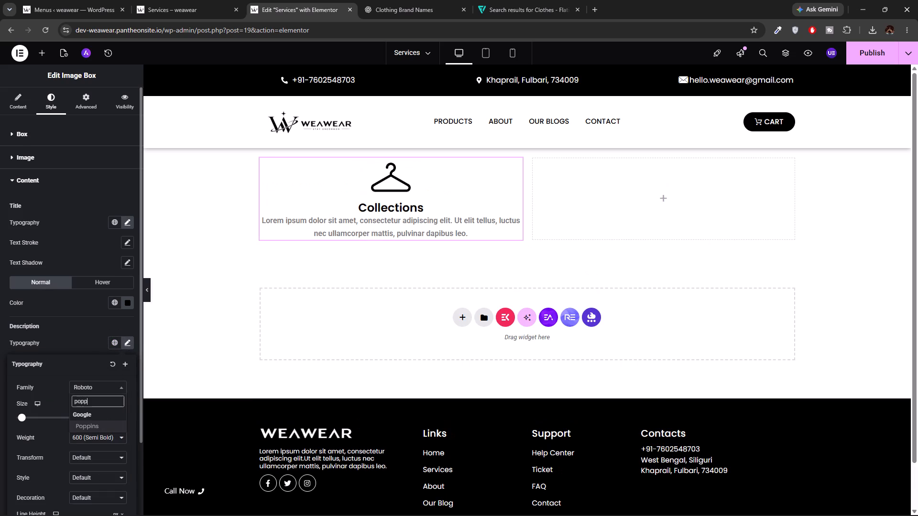
click(94, 424)
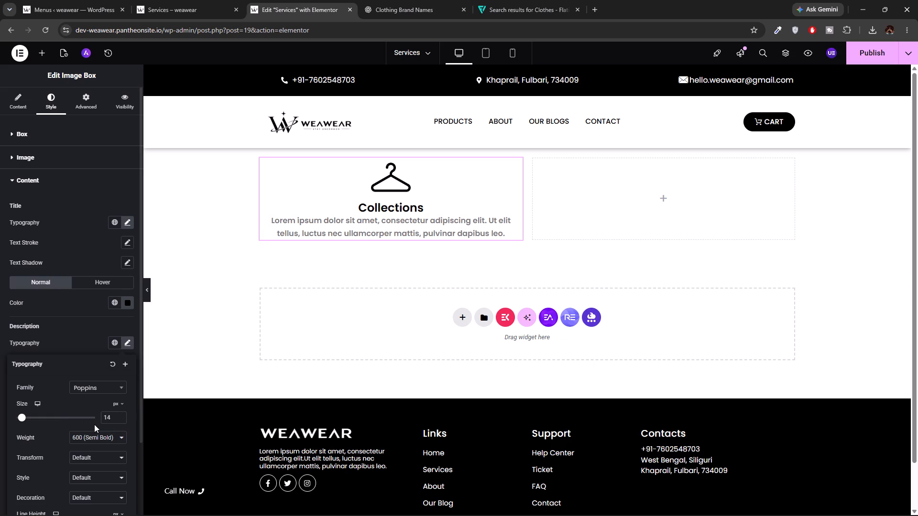
click(89, 441)
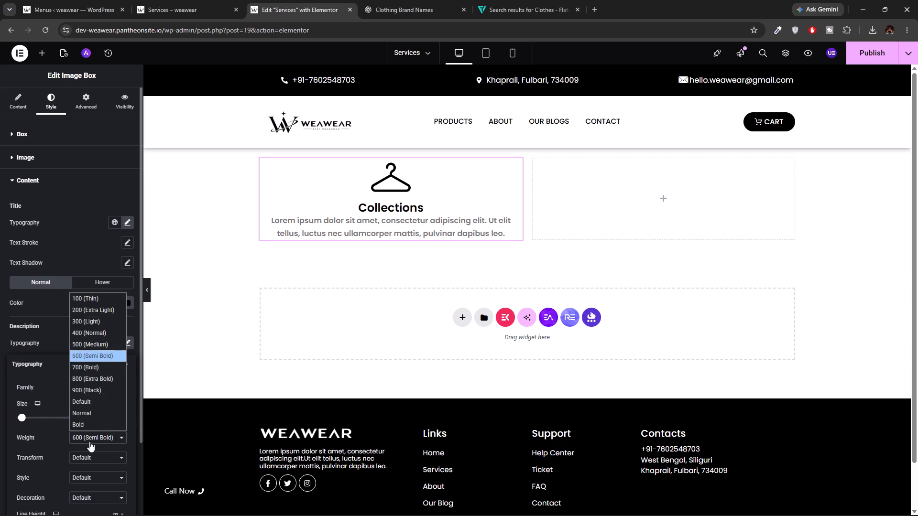
click(89, 329)
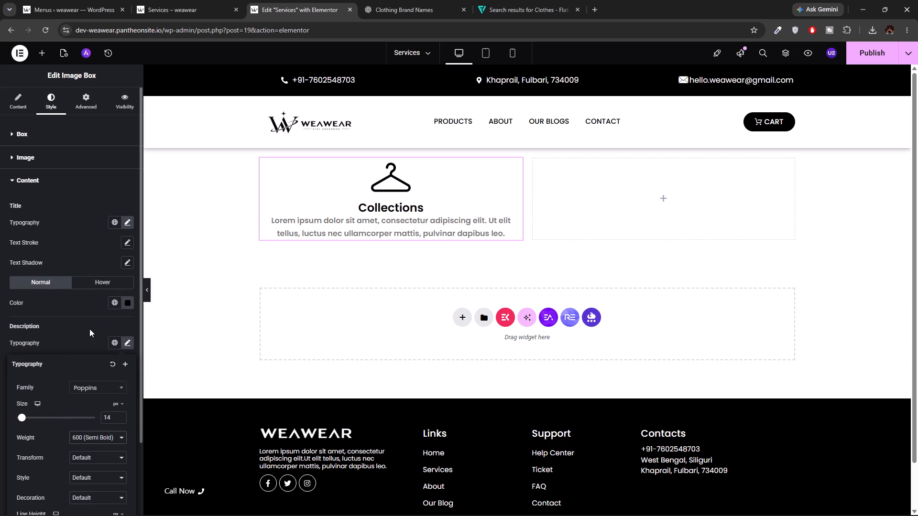
scroll(85, 394, down, 1)
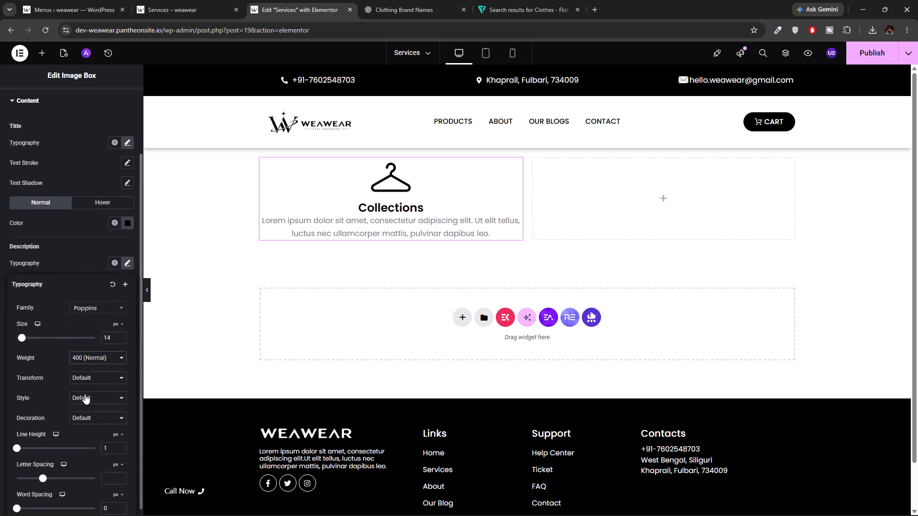
scroll(85, 394, down, 3)
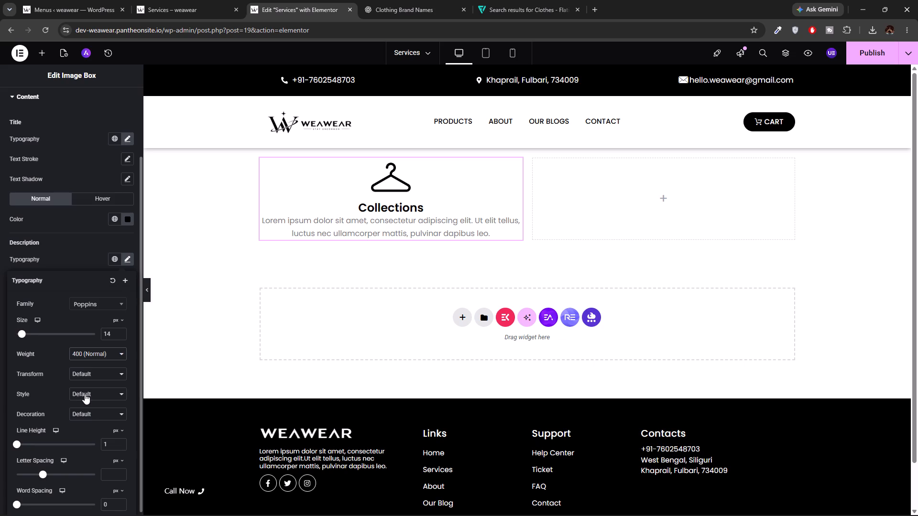
click(124, 255)
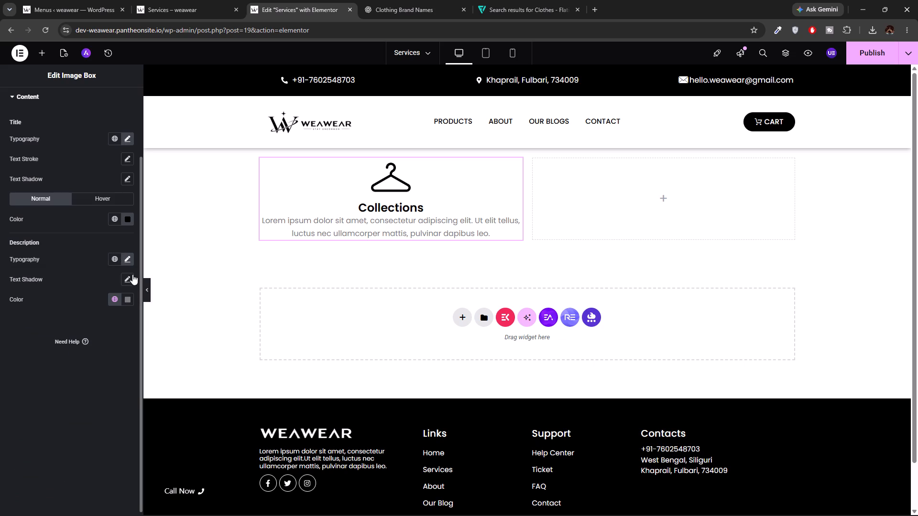
Change the Collections description's text color to black.
click(126, 297)
drag(77, 308, 71, 399)
click(76, 404)
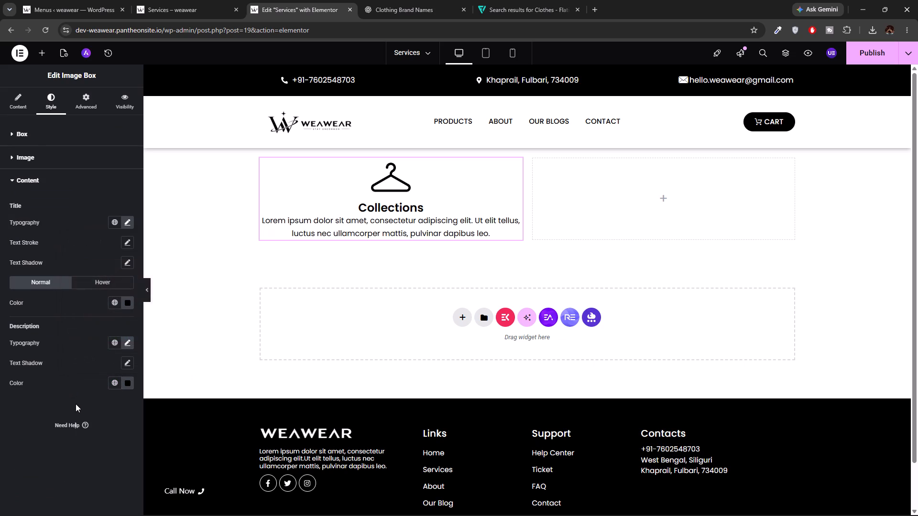